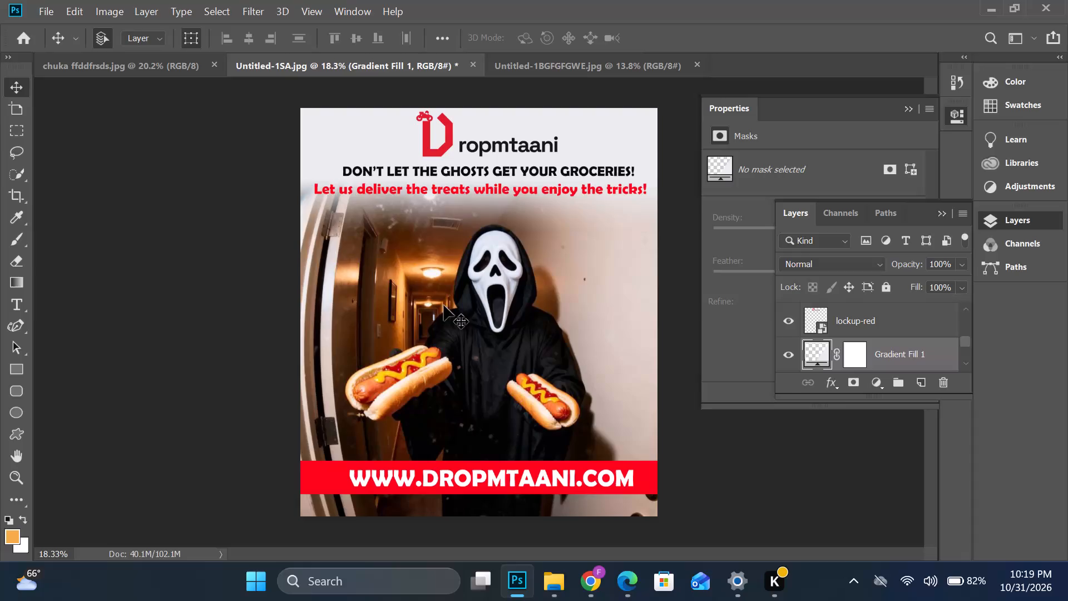
Delete the gradient fill, the masked-figure background photo and the two headline text lines from the Dropmtaani poster.
left_click(526, 346)
key("BackSpace")
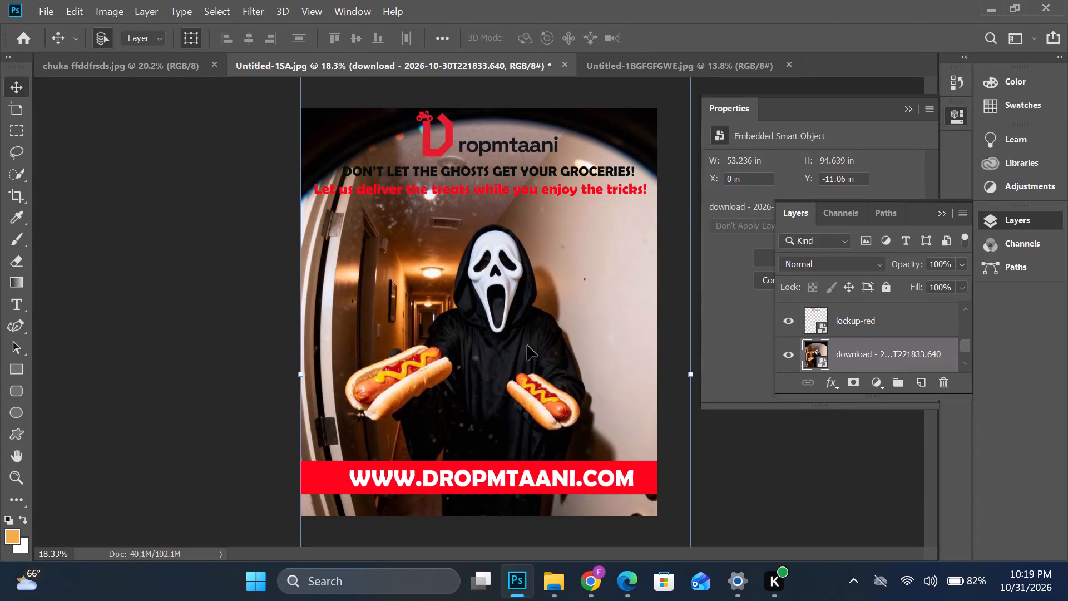
left_click(583, 323)
key("BackSpace")
left_click(525, 174)
key("BackSpace")
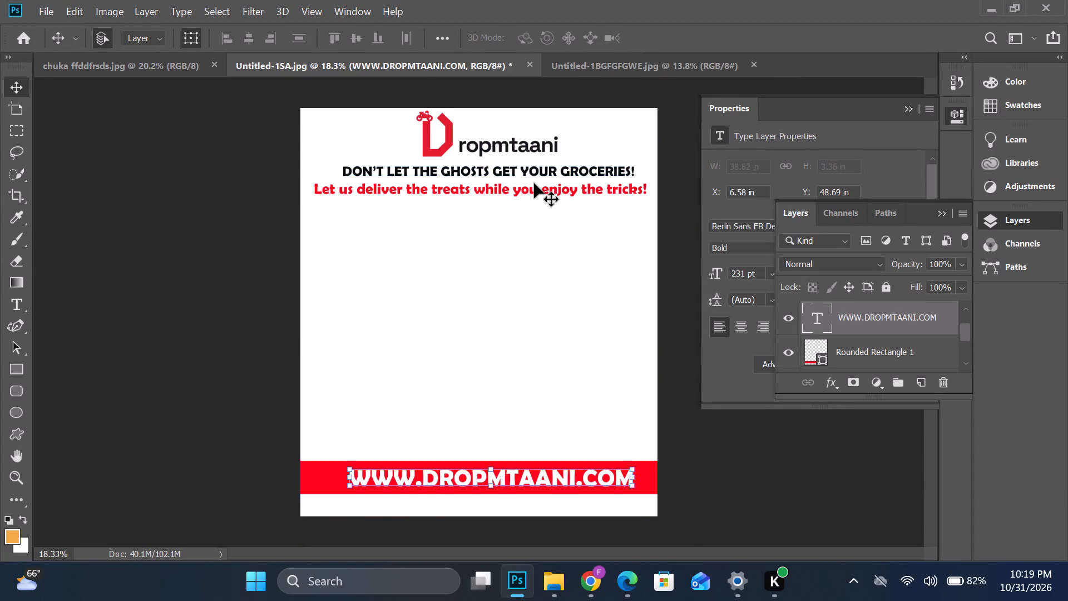
left_click(534, 185)
key("BackSpace")
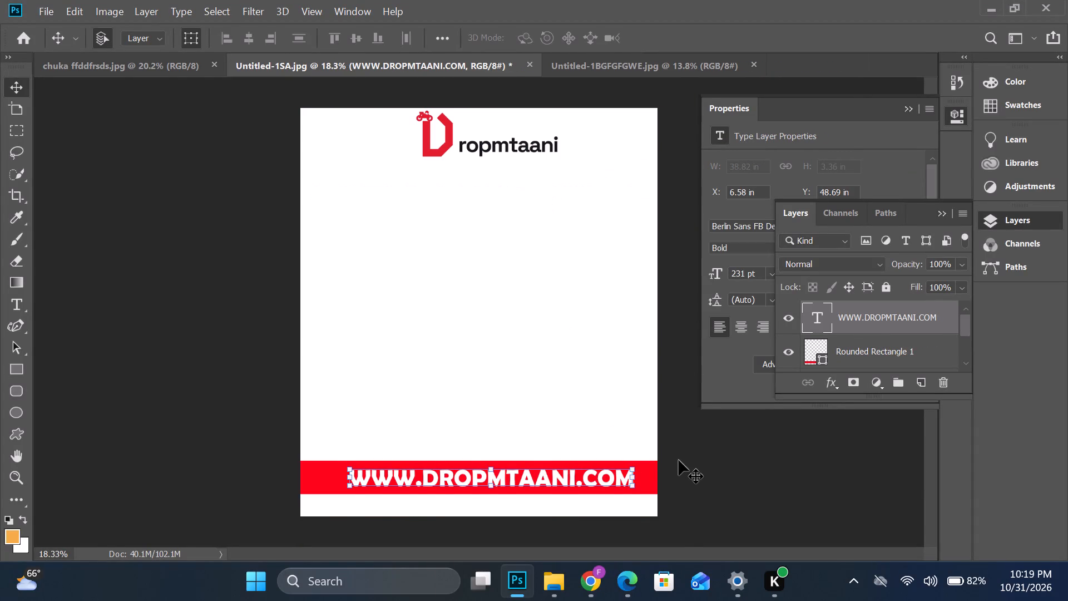
left_click(651, 467)
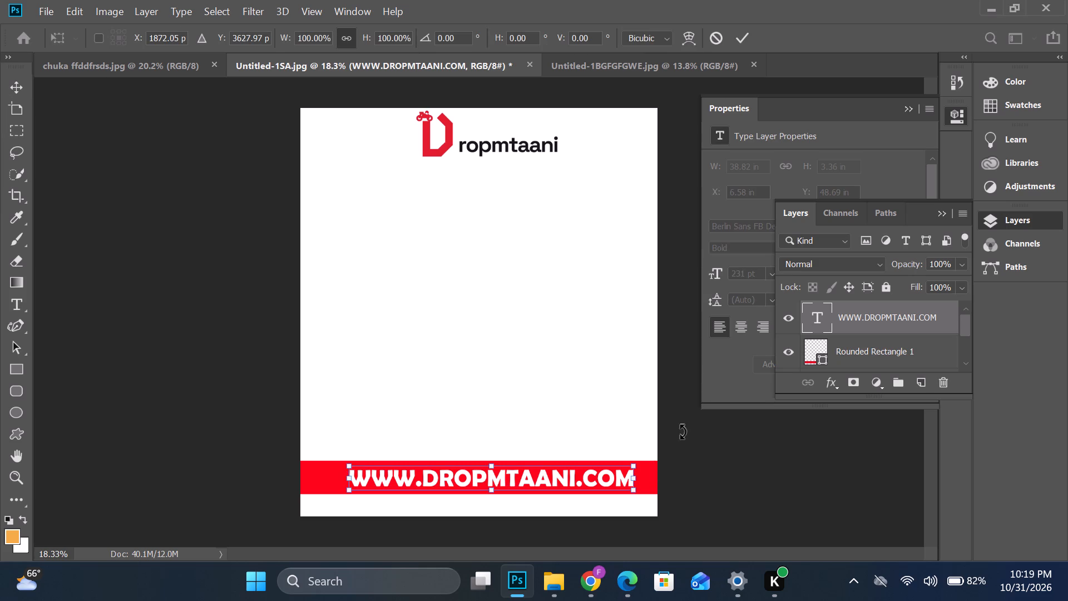
left_click(566, 367)
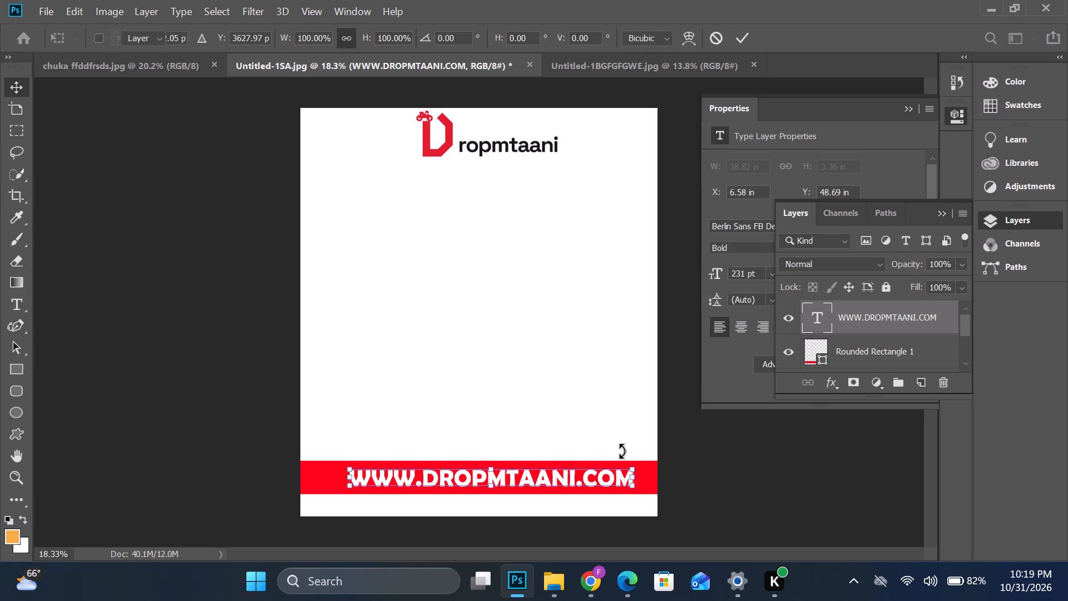
left_click(589, 411)
left_click(339, 471)
key("BackSpace")
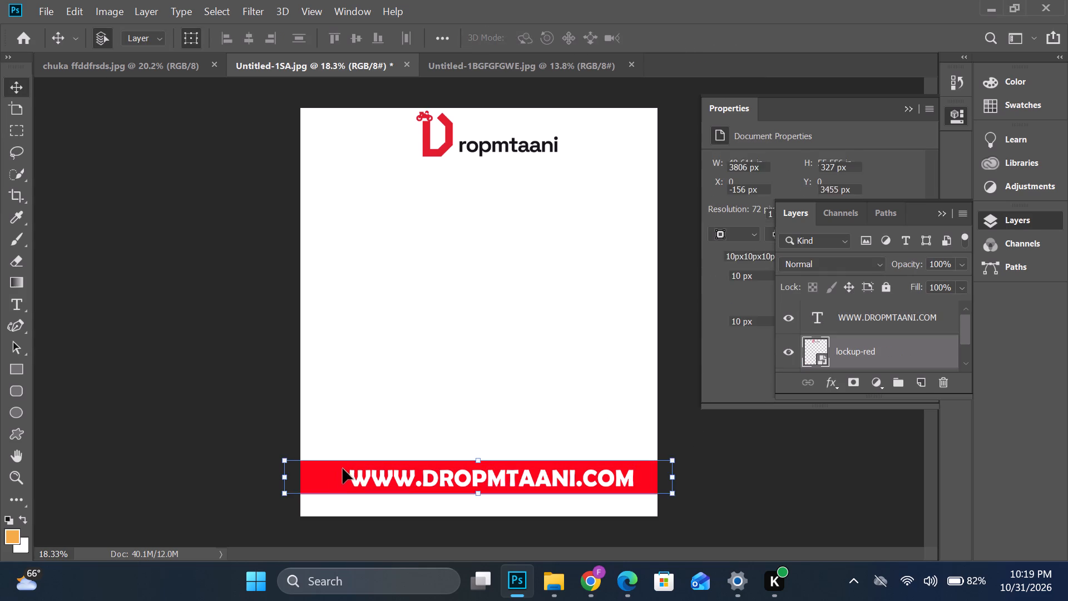
left_click(458, 477)
key("BackSpace")
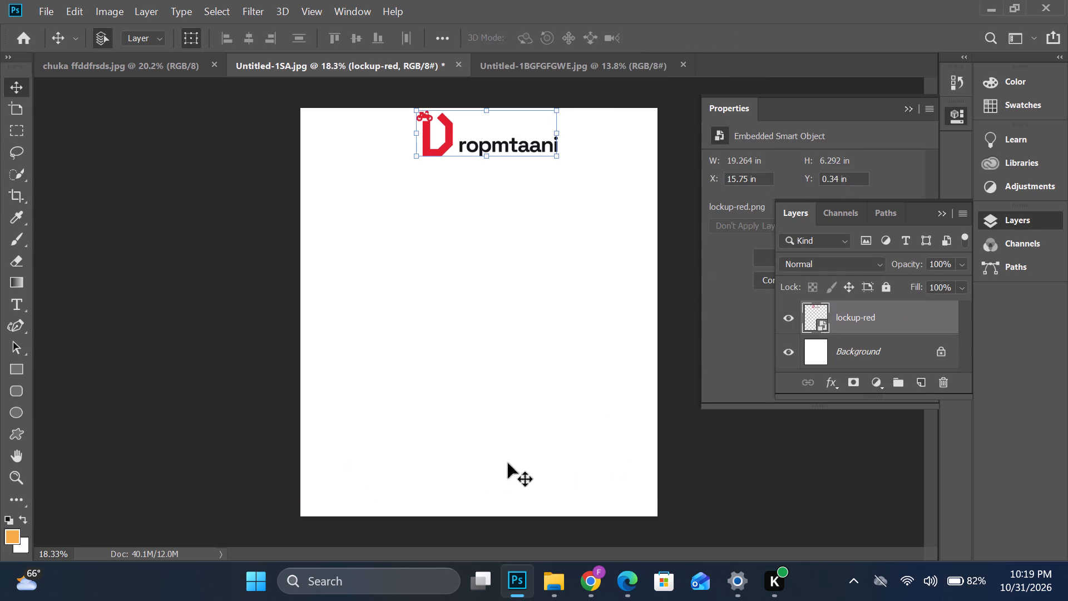
left_click(545, 370)
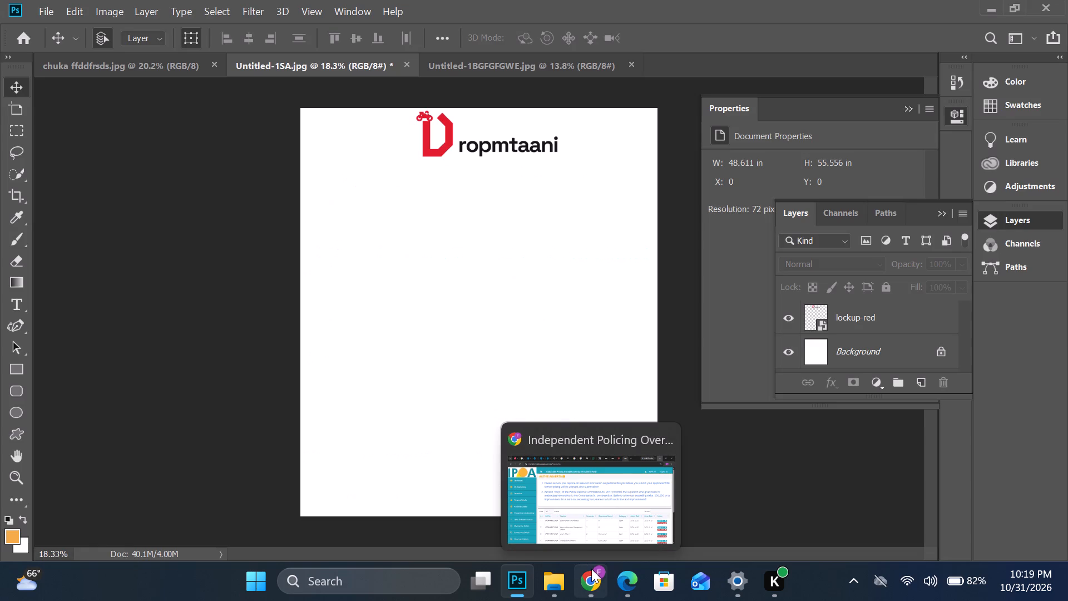
Switch to Chrome and search Pinterest for "delivery company poster".
left_click(591, 569)
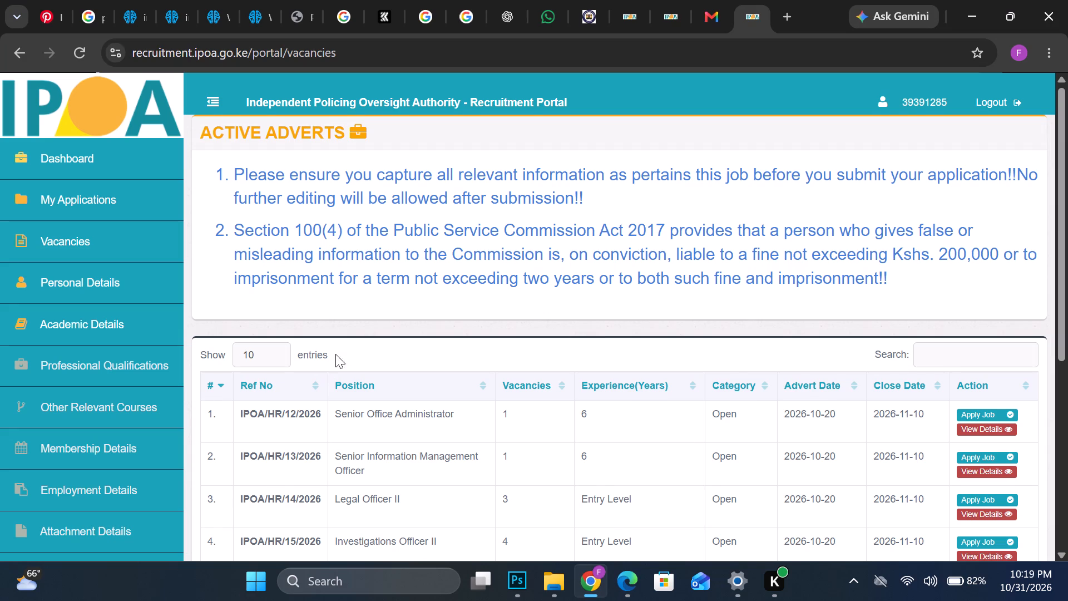
scroll(335, 354, "down", 8)
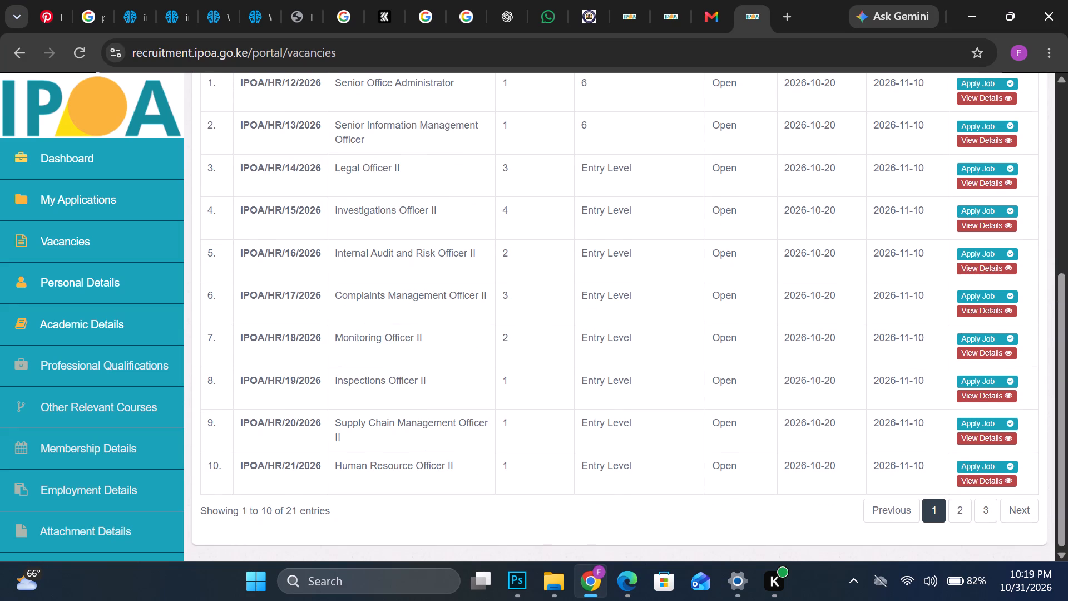
left_click(58, 17)
scroll(301, 266, "down", 4)
left_click(187, 110)
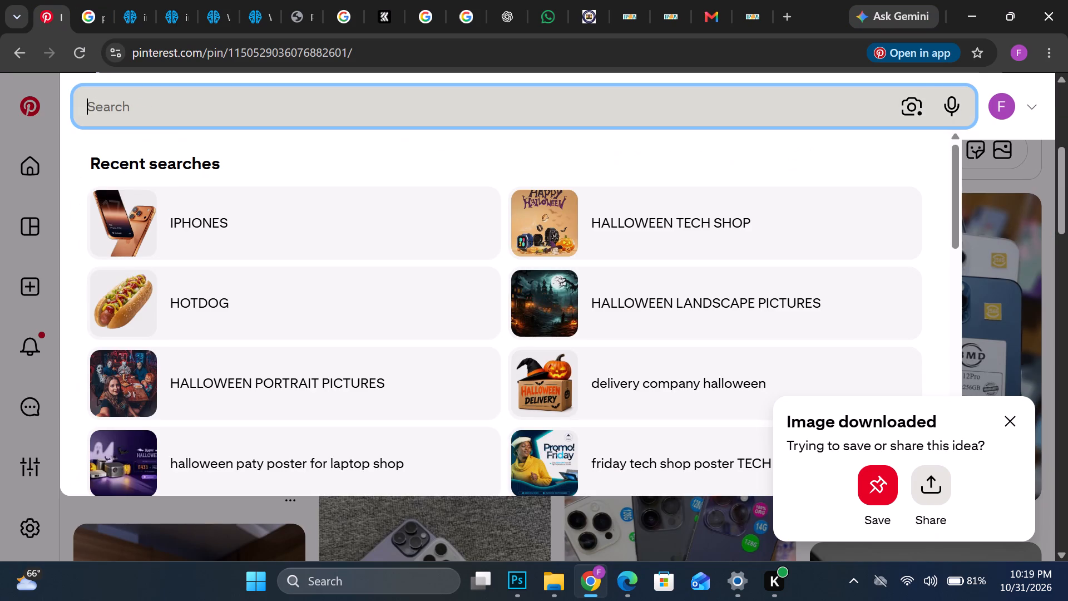
type("ch")
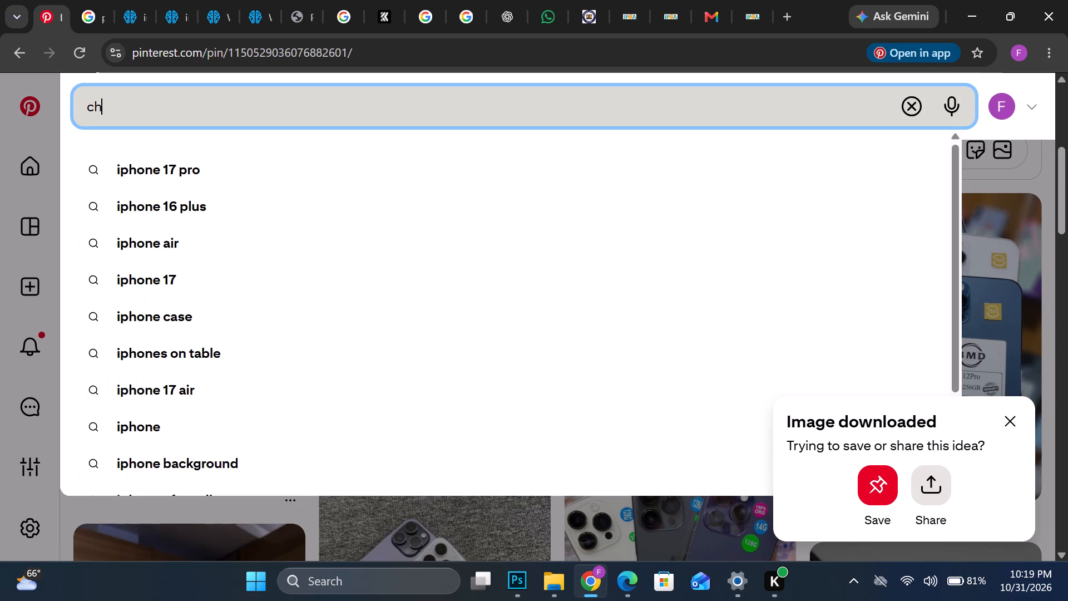
key("BackSpace")
key("BackSpace")
key("BackSpace")
type("delivery company poster")
key("Return")
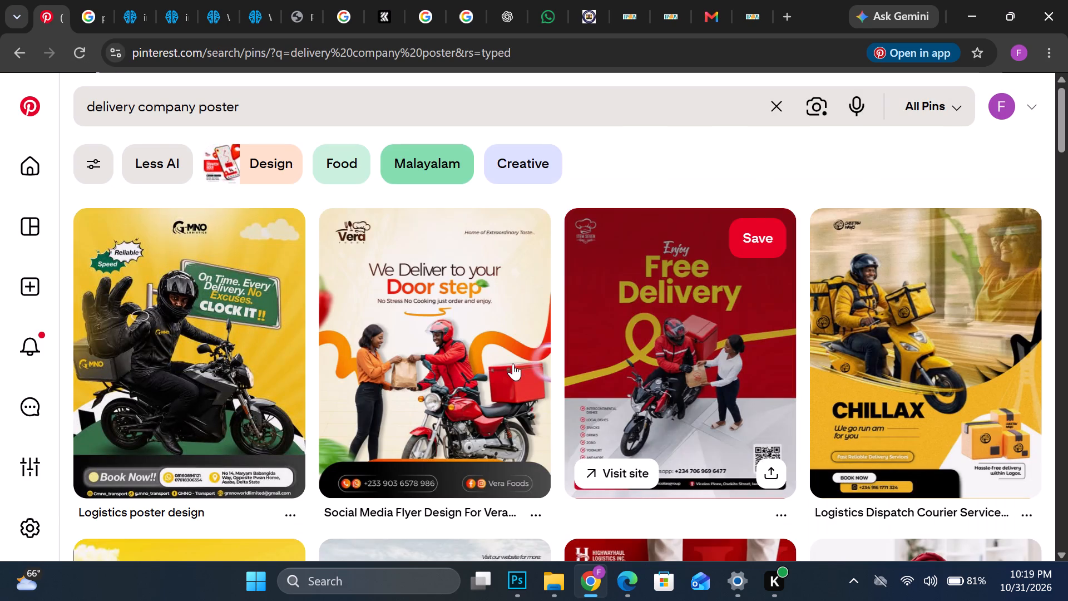
Examine the Vera Foods delivery flyer pin and look through its designer's saved boards for poster ideas.
scroll(514, 366, "down", 1)
left_click(404, 309)
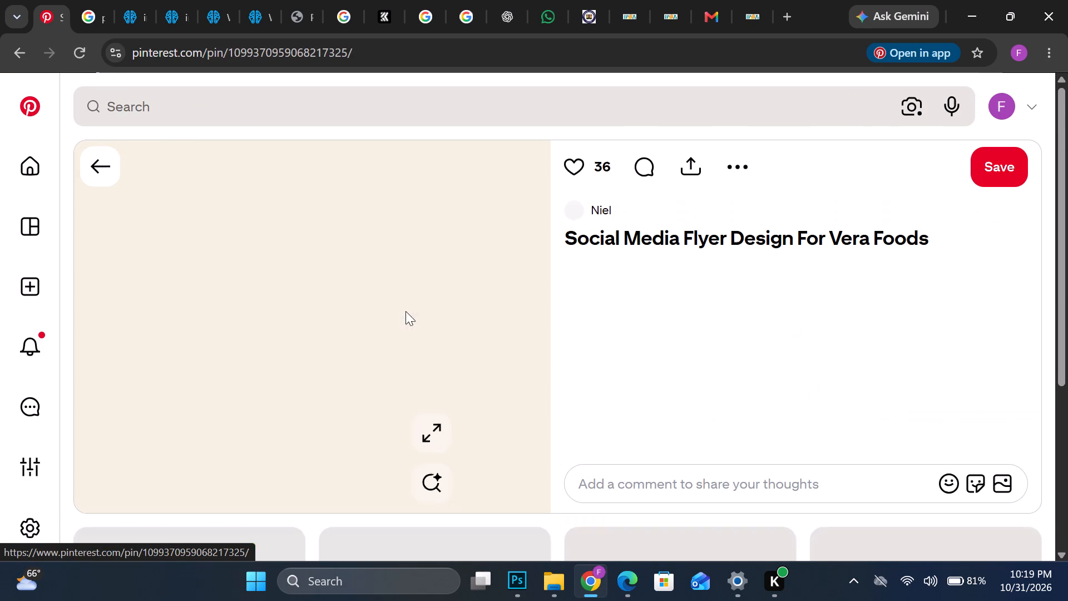
scroll(405, 309, "down", 1)
scroll(405, 308, "up", 2)
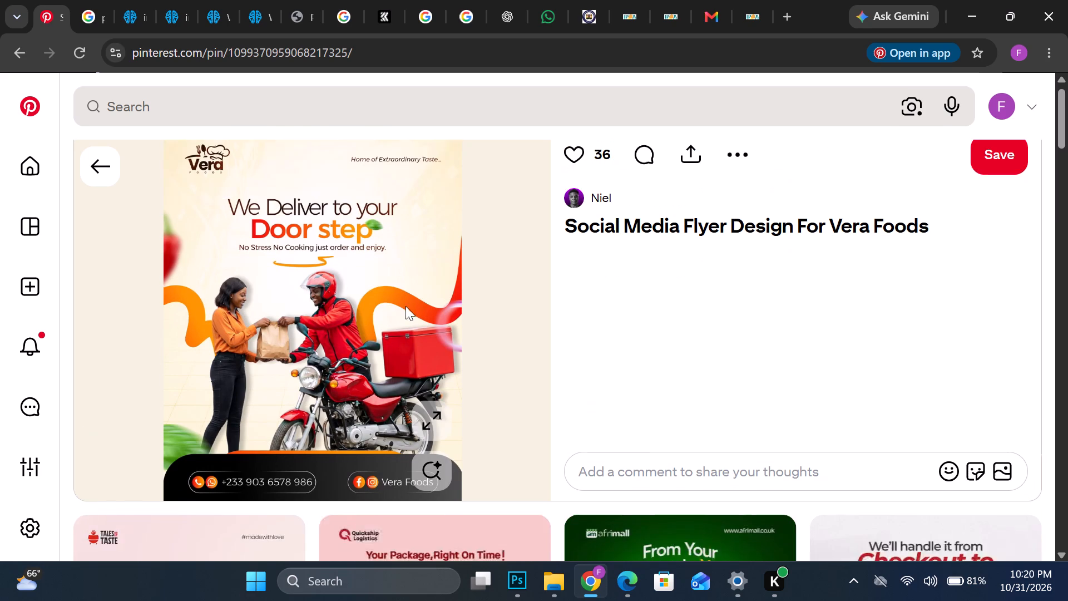
left_click(595, 209)
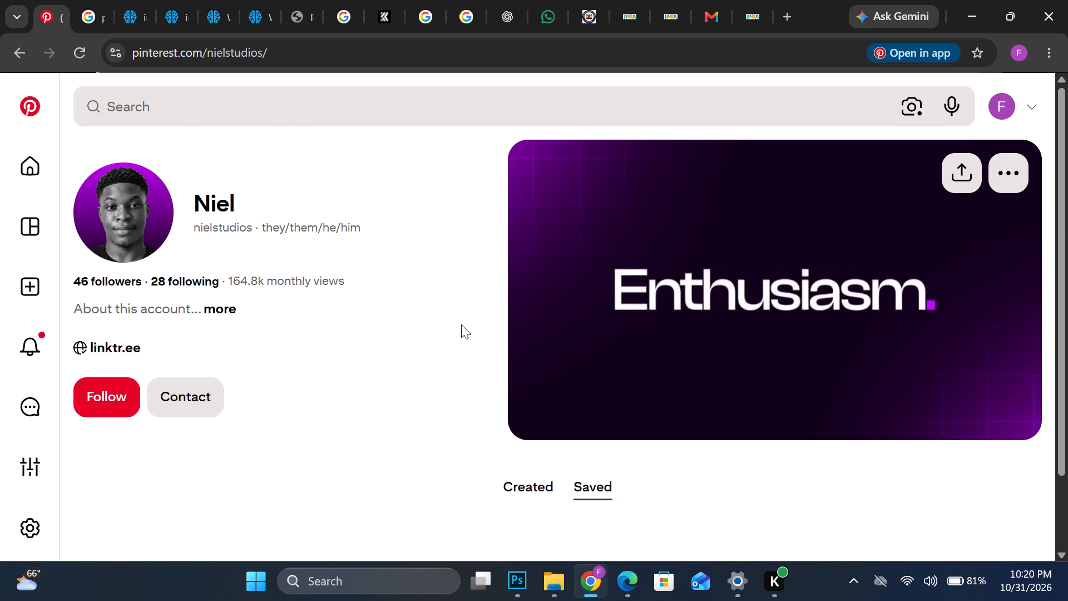
scroll(449, 334, "down", 6)
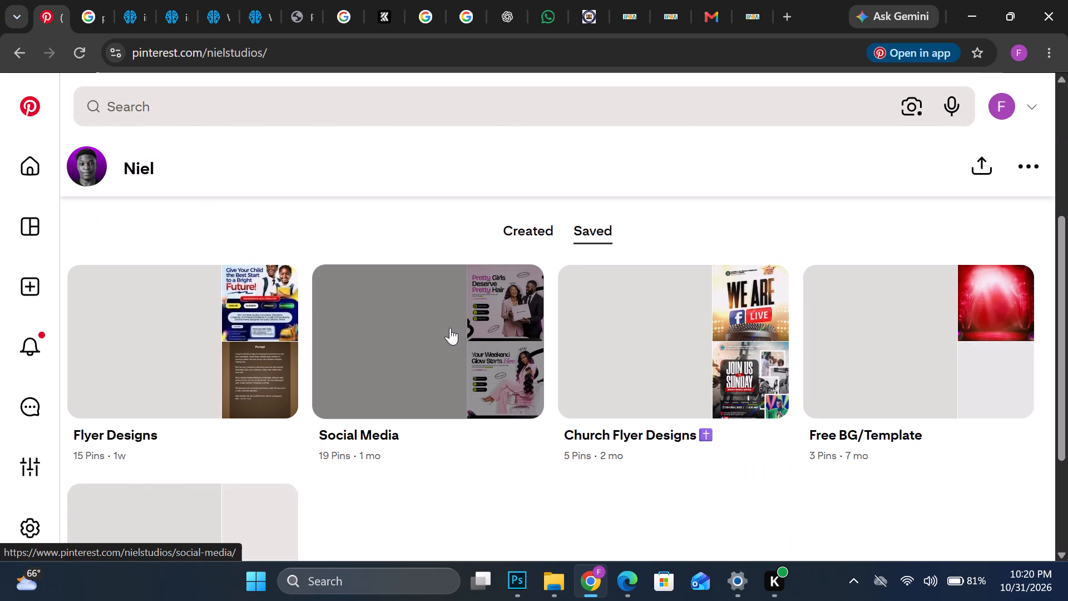
scroll(450, 328, "down", 1)
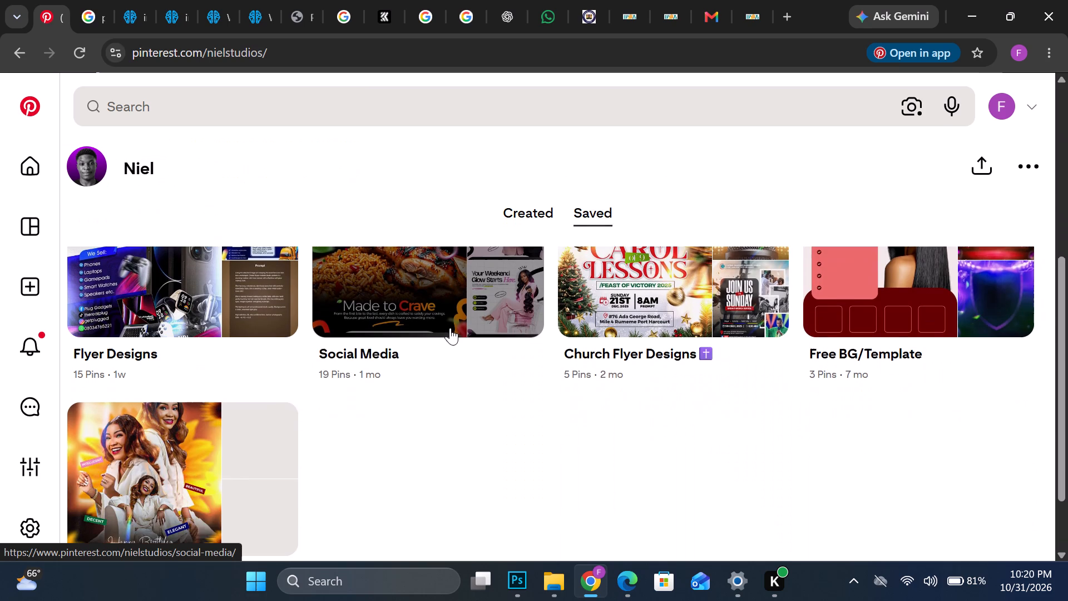
scroll(450, 328, "down", 4)
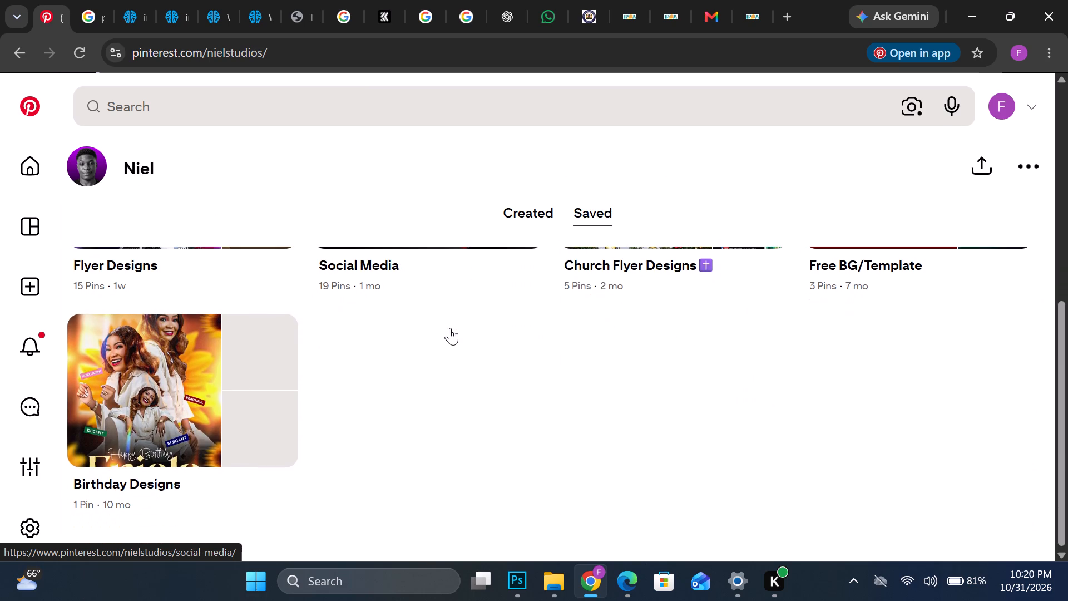
left_click(26, 60)
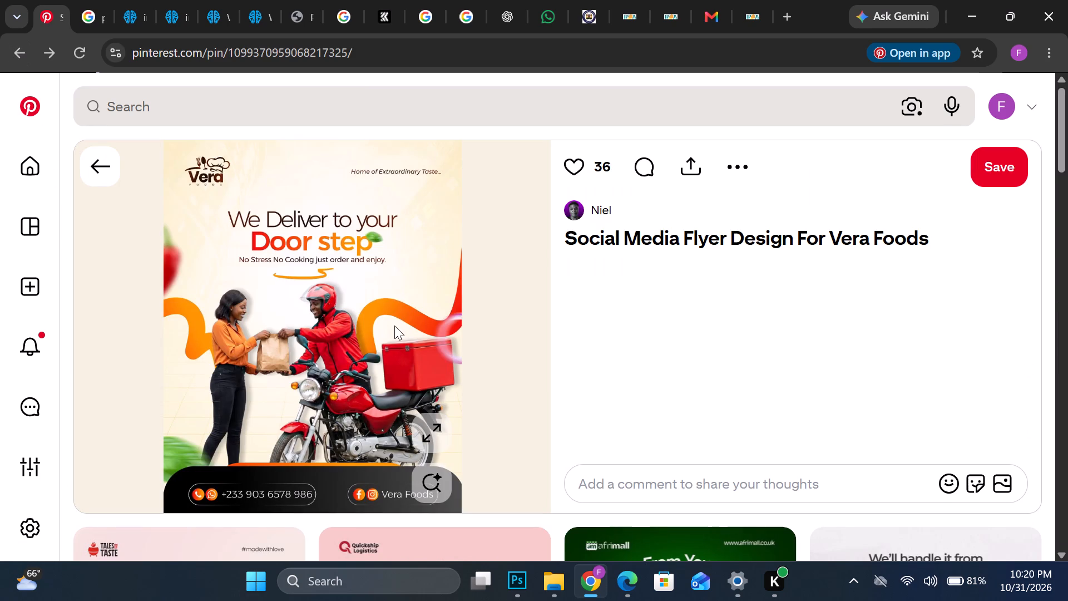
Download the image of the "Food Brand Flyer" pin with the red delivery motorcycle from the related pins.
scroll(394, 326, "down", 3)
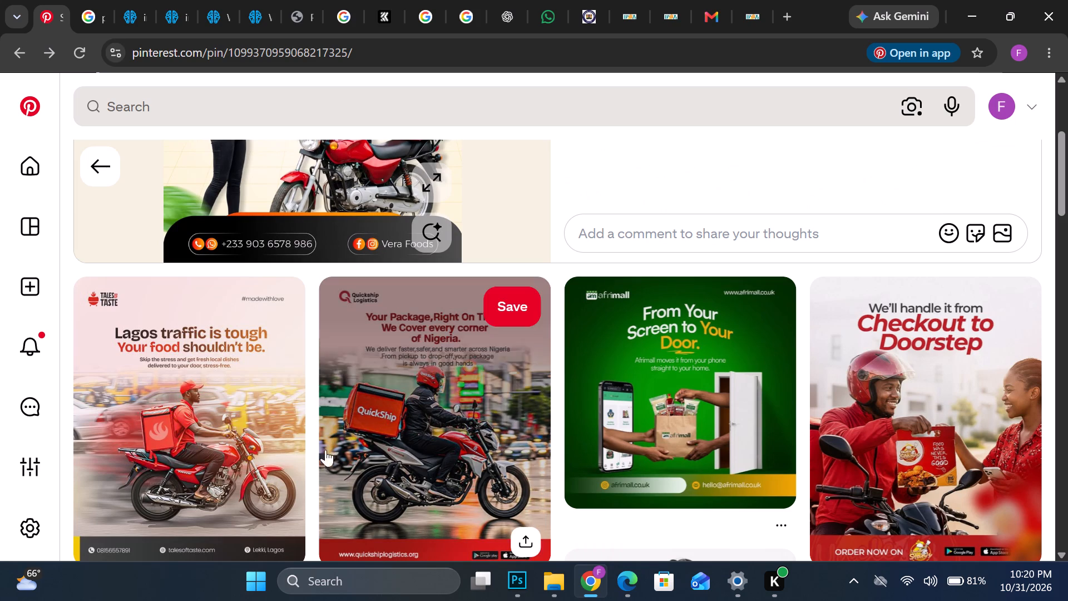
left_click(225, 411)
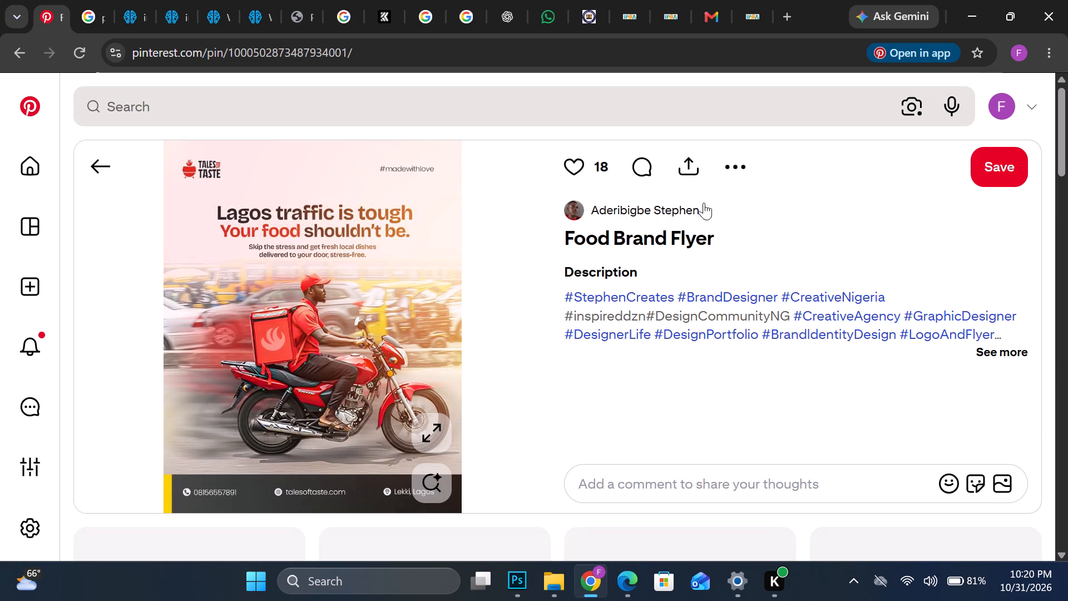
left_click(739, 164)
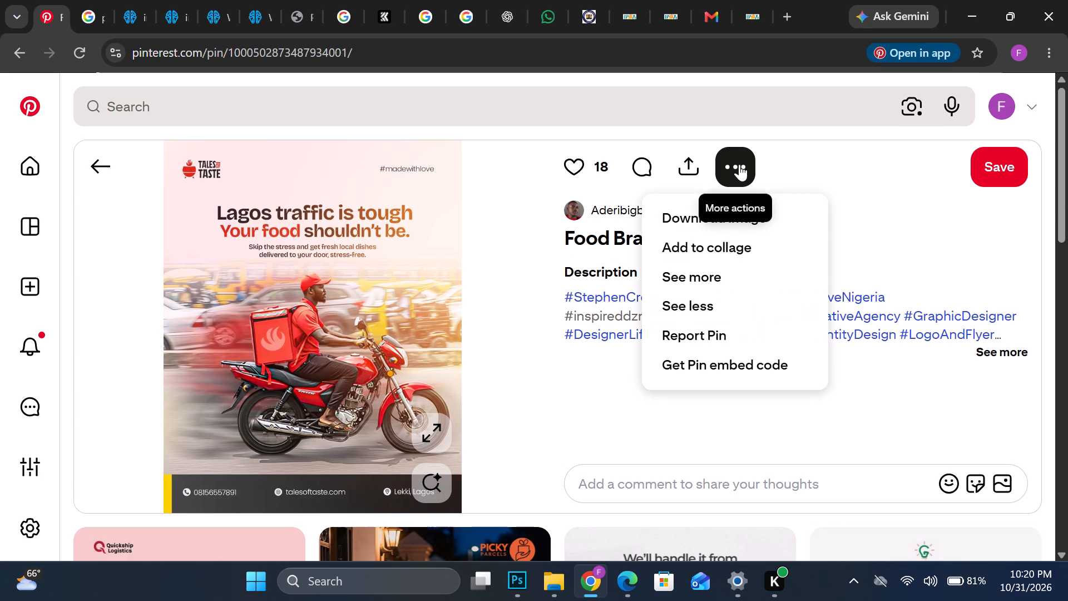
left_click(722, 216)
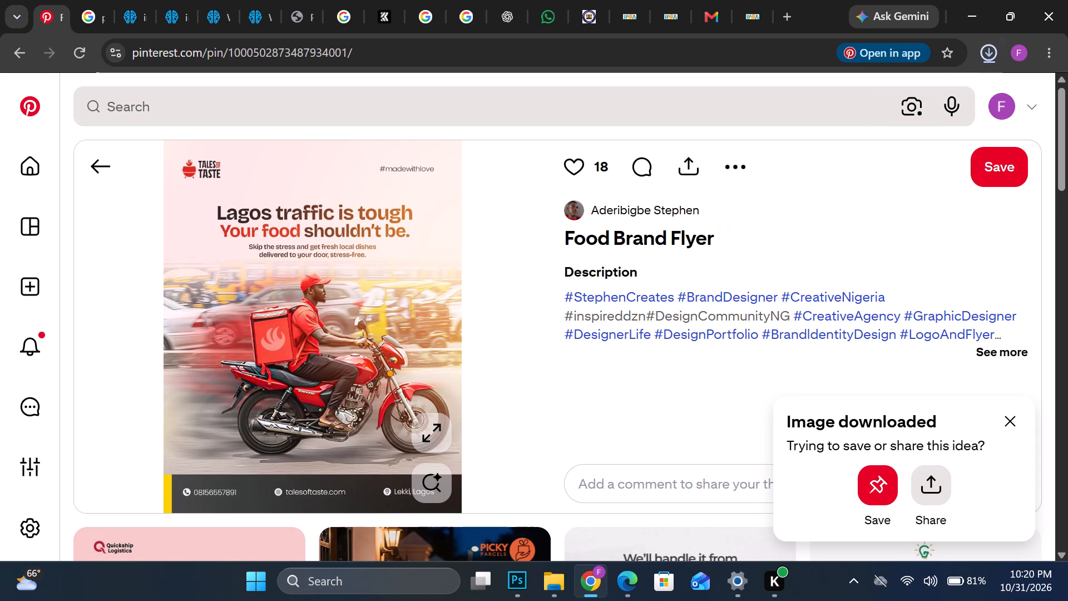
Return to Photoshop and place the Food Brand Flyer image from the Downloads folder into the Untitled-1SA poster document.
left_click(978, 8)
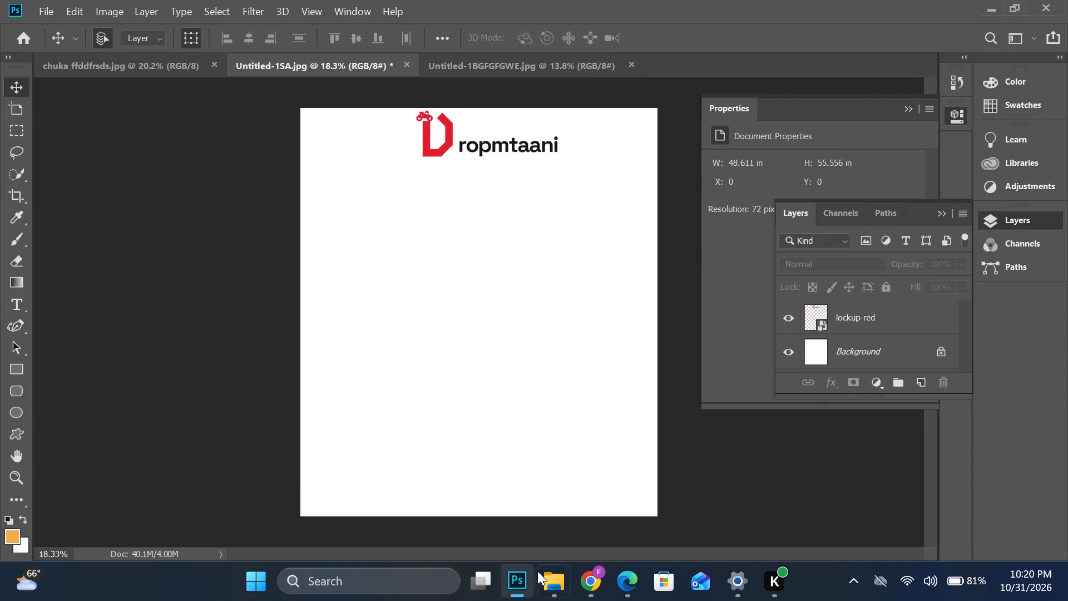
left_click(478, 495)
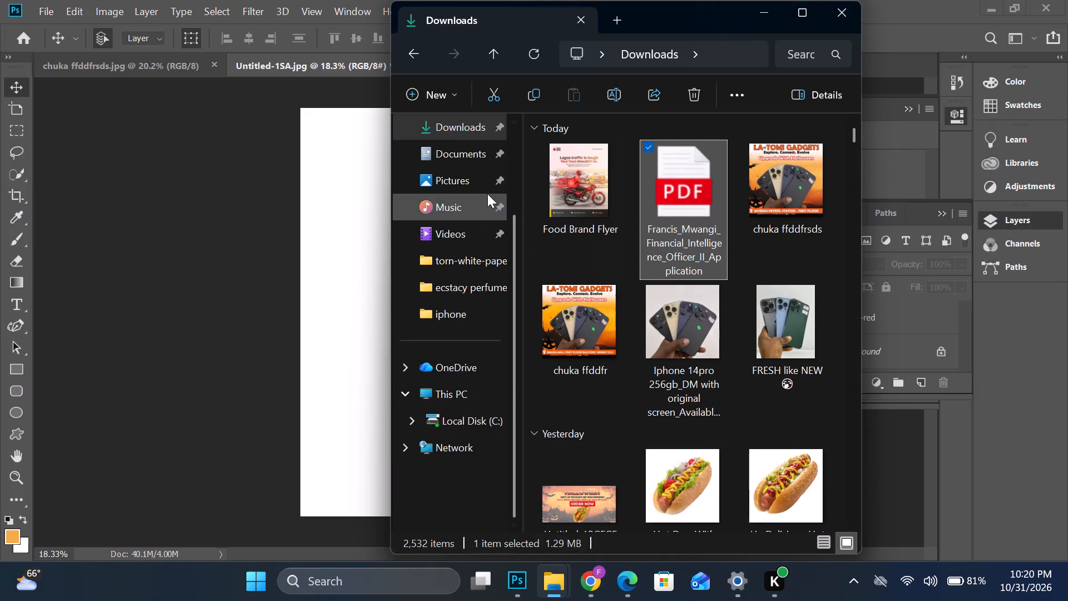
left_click(467, 122)
left_click(575, 174)
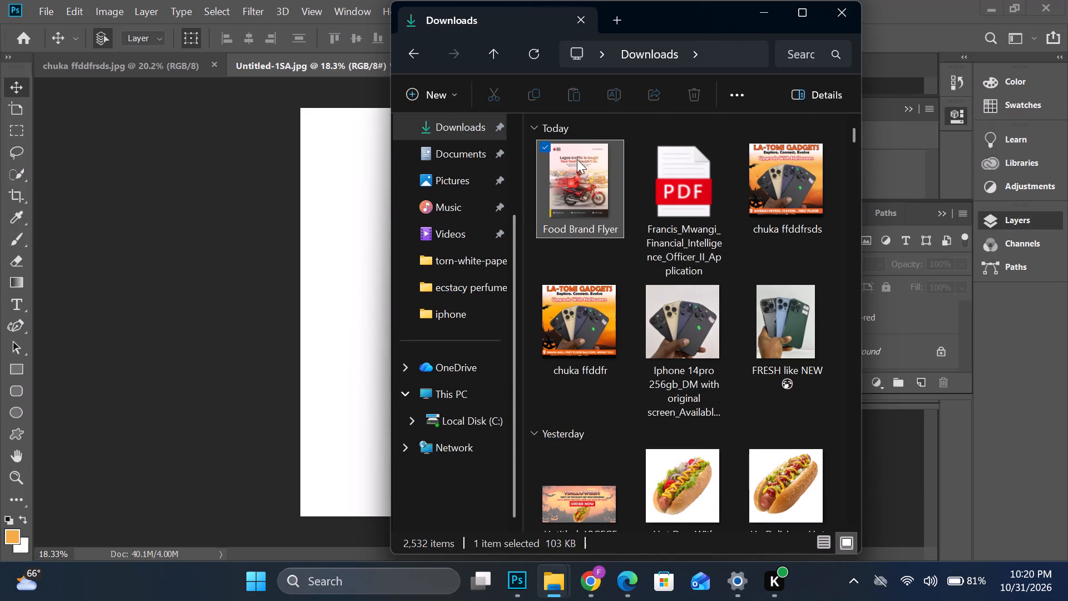
left_click_drag(575, 162, 383, 240)
left_click(383, 240)
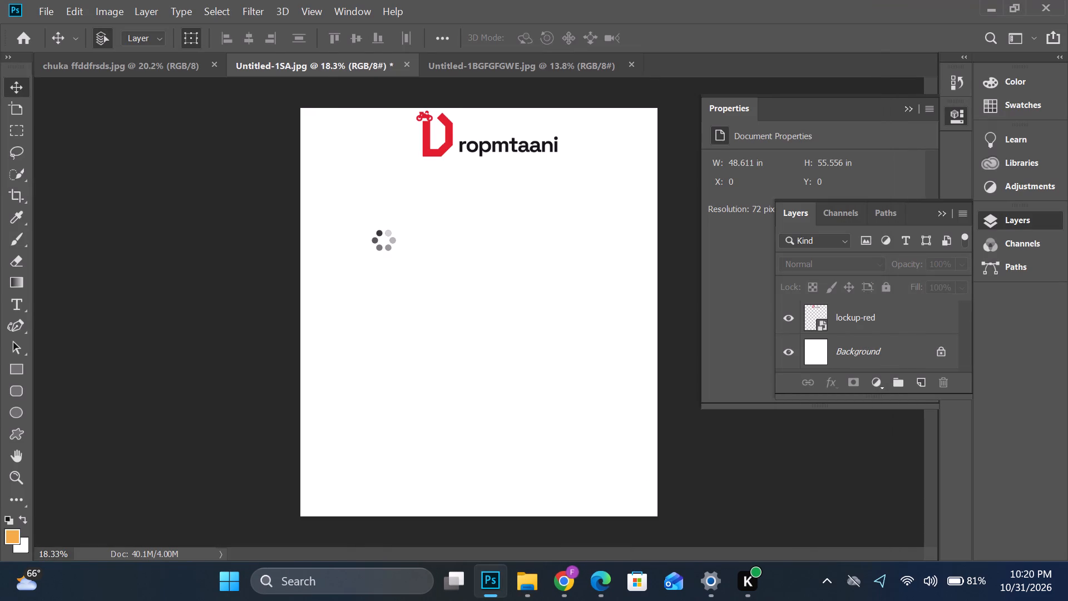
Scale the placed flyer to about 50 in wide so it covers the canvas, and align its upper edge with the canvas top.
left_click_drag(442, 306, 378, 306)
left_click_drag(376, 306, 364, 305)
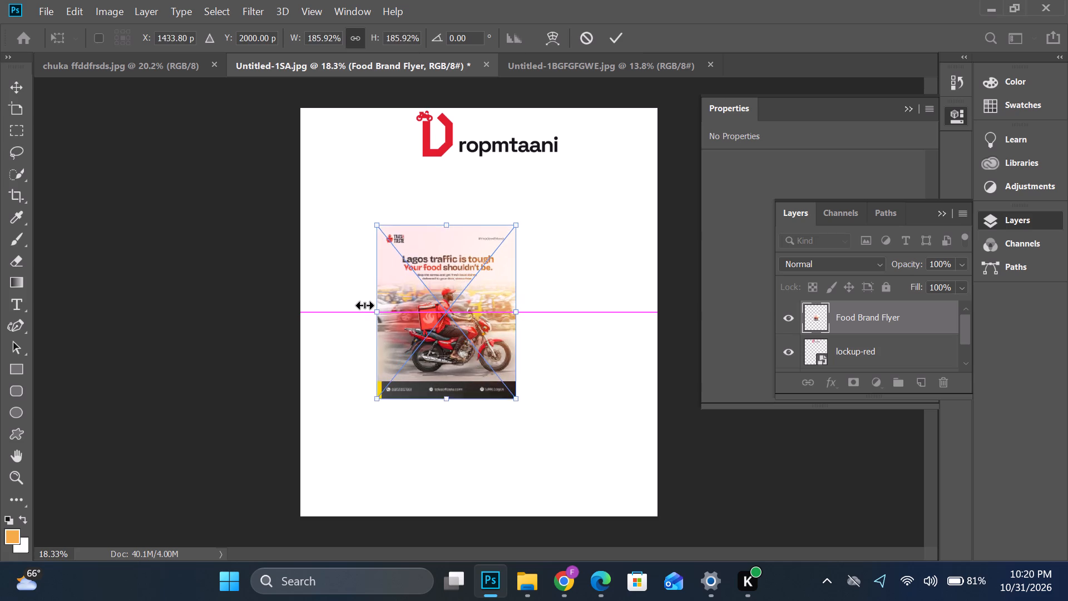
left_click_drag(364, 305, 295, 298)
left_click(295, 298)
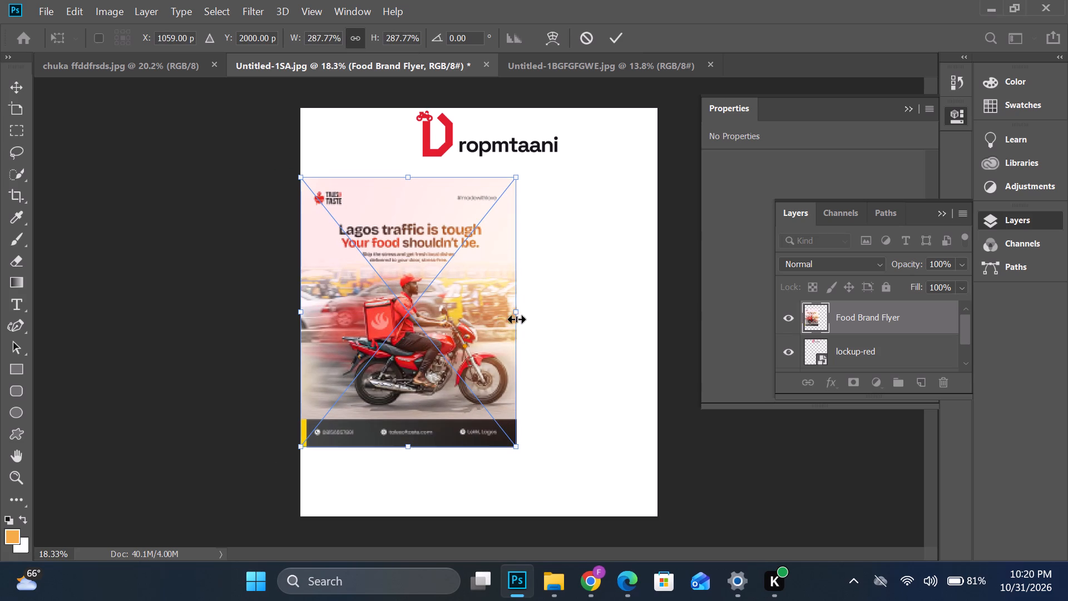
left_click_drag(510, 312, 664, 347)
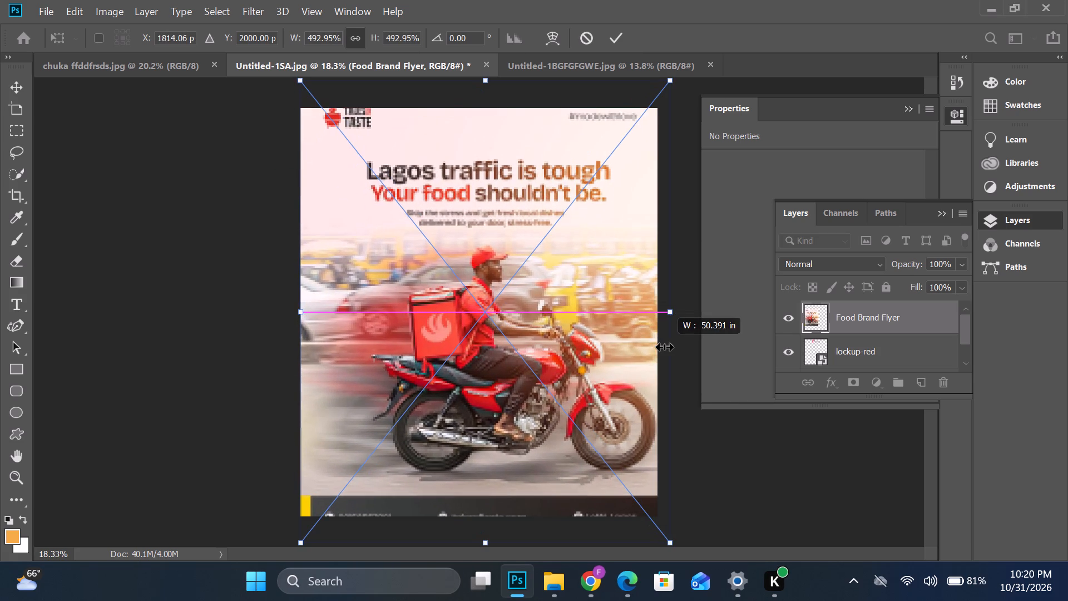
left_click_drag(664, 347, 661, 347)
left_click_drag(486, 337, 487, 366)
left_click(615, 35)
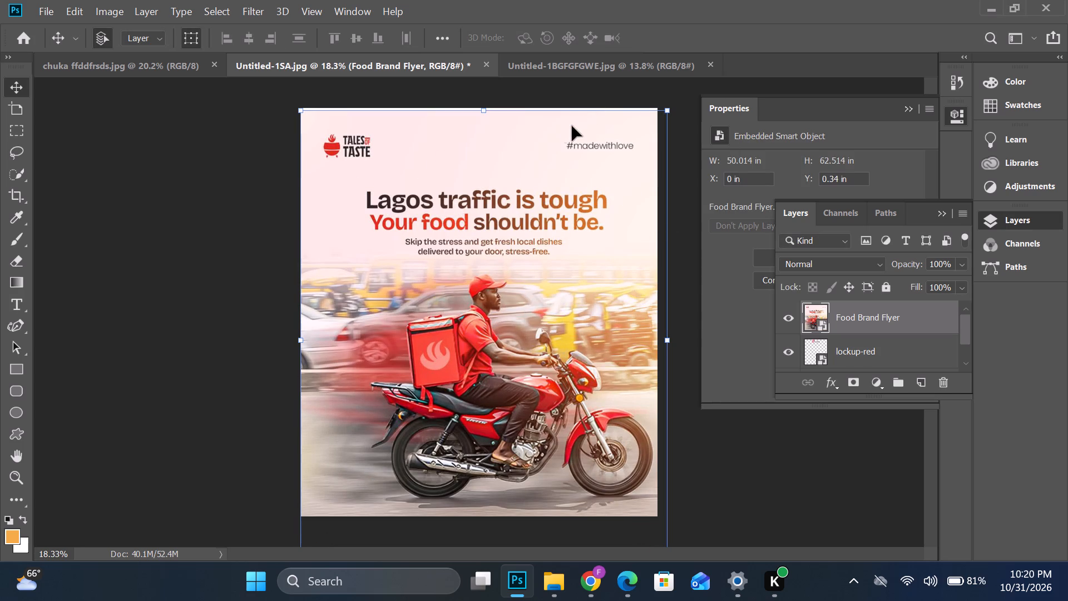
left_click_drag(525, 137, 524, 132)
left_click(524, 132)
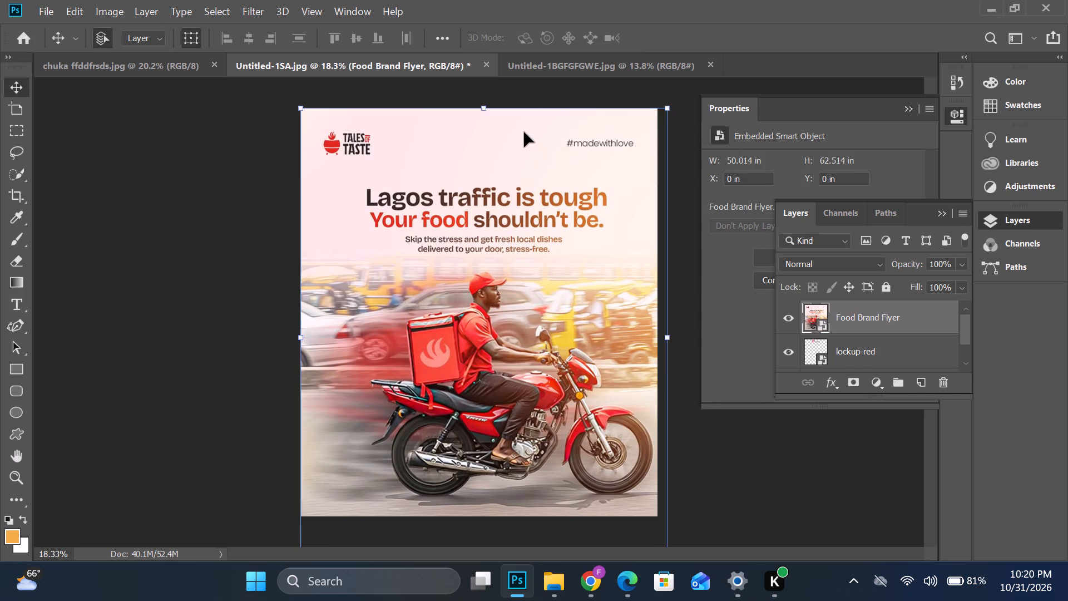
left_click(125, 144)
Set the Brush foreground color to the flyer's pale pink background, ffede9, sampled from beside the headline.
left_click(16, 237)
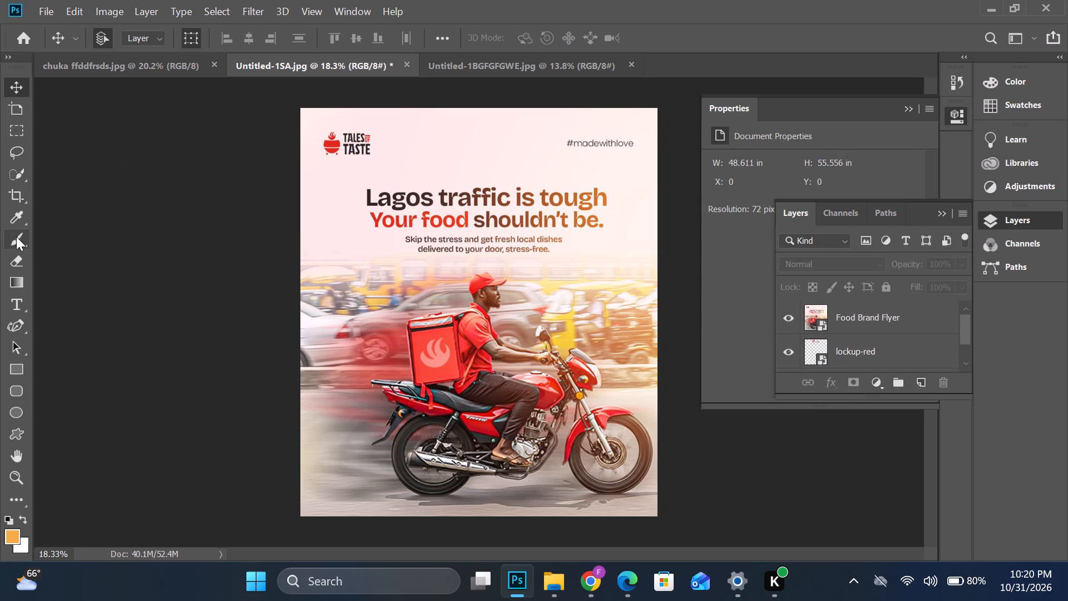
left_click(936, 215)
left_click(1015, 77)
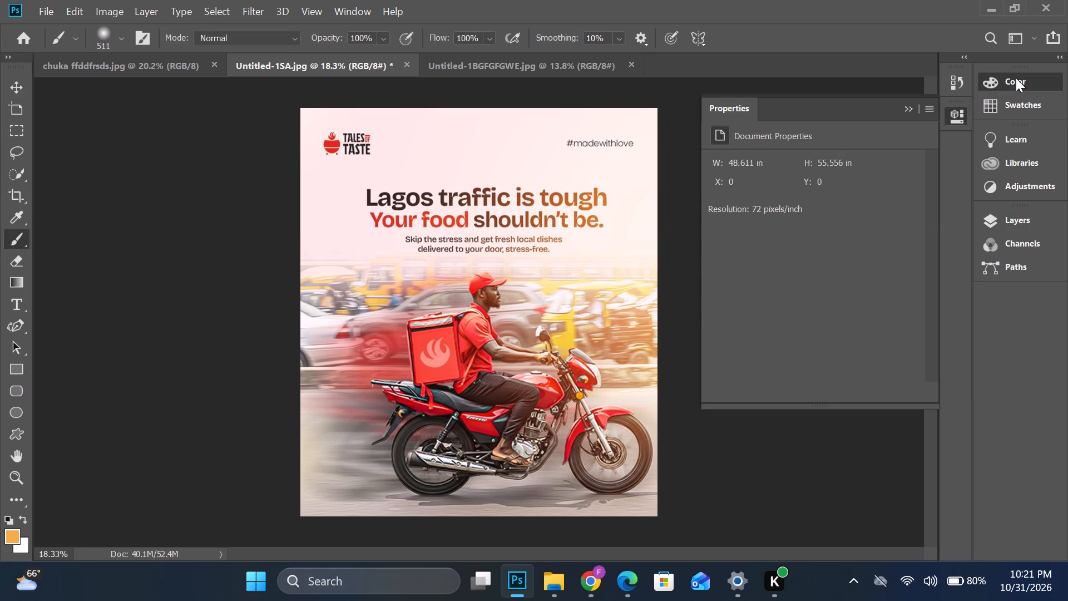
left_click(521, 166)
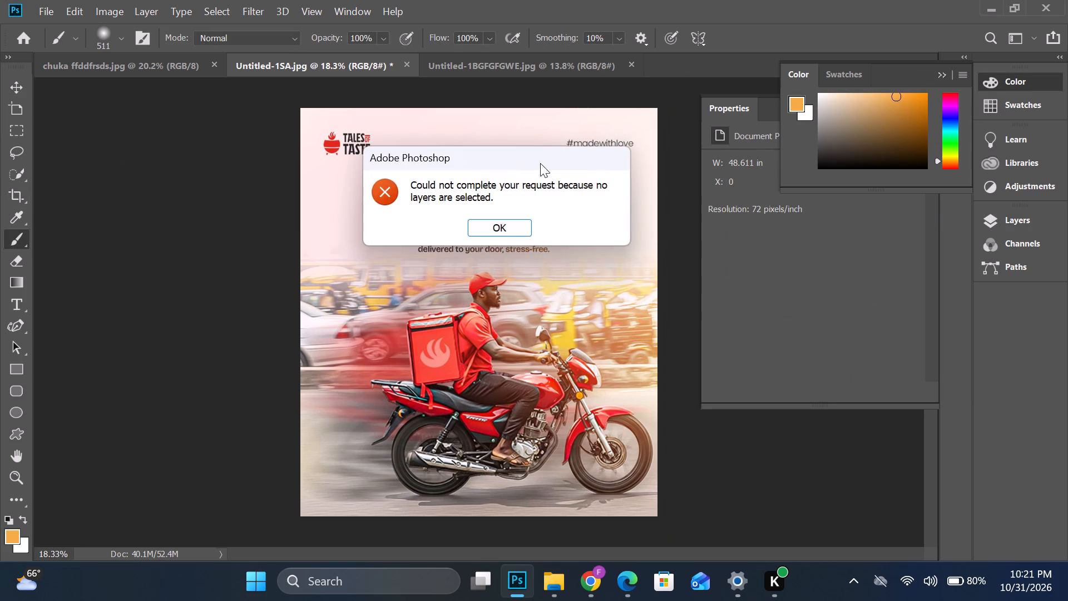
left_click(500, 222)
left_click(797, 102)
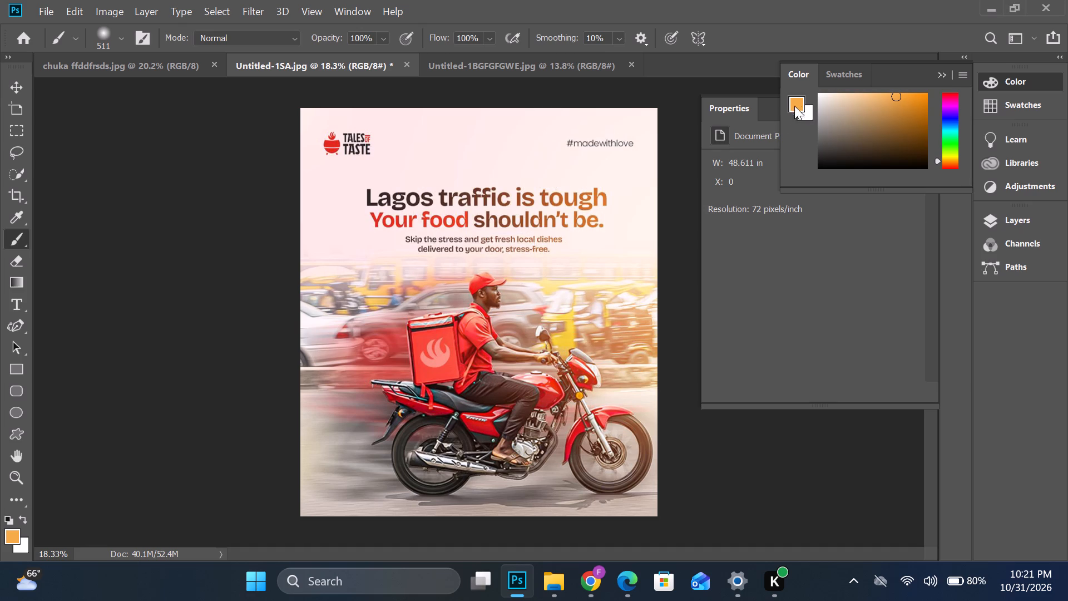
left_click(514, 155)
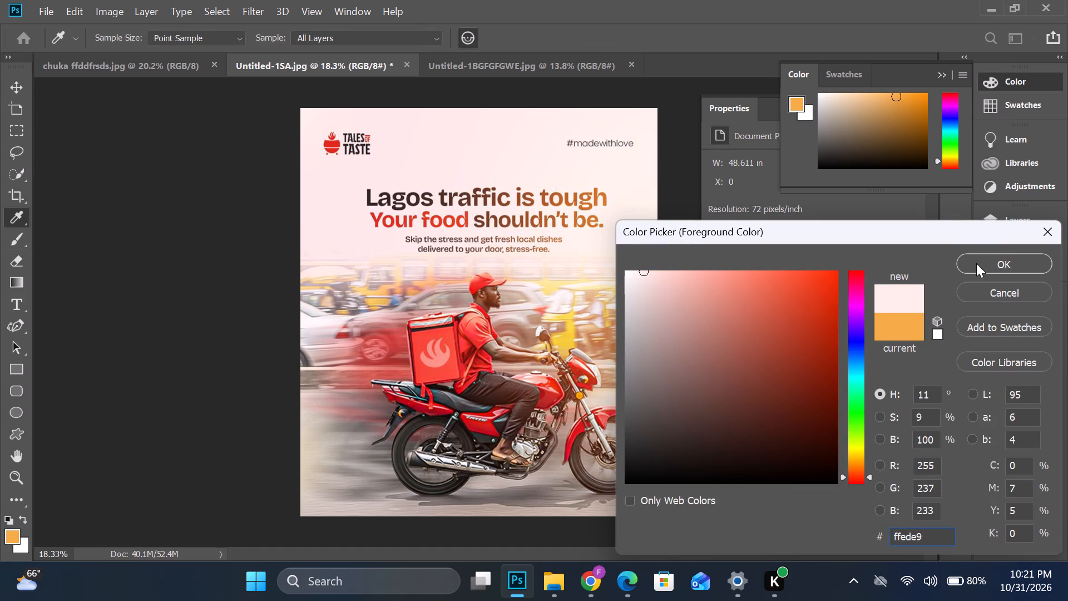
left_click(977, 264)
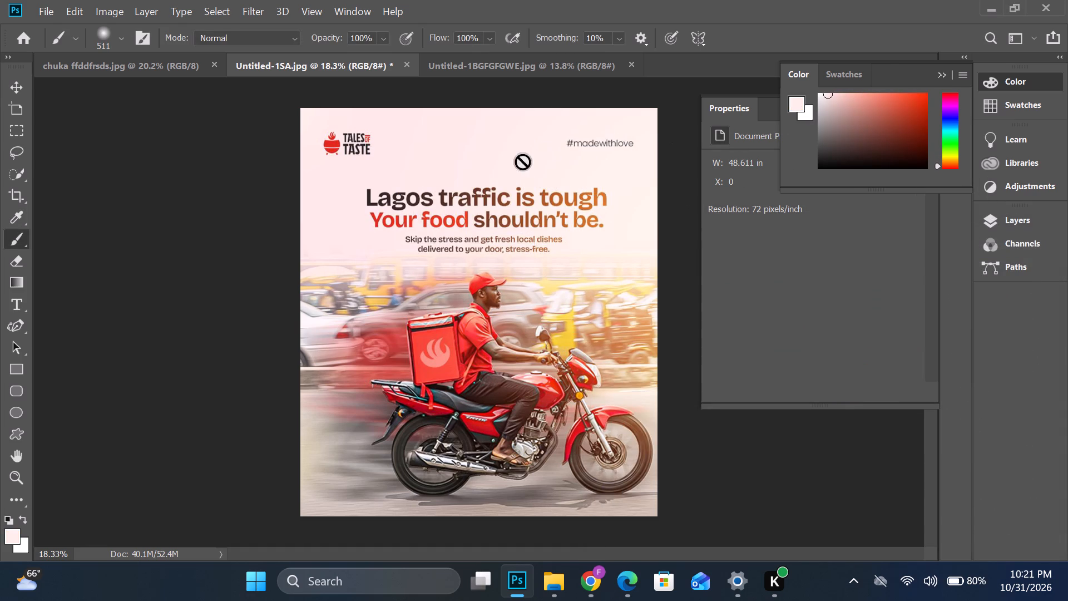
Select the Food Brand Flyer layer and rasterize the smart object for painting with the Brush tool.
left_click(546, 199)
left_click(501, 230)
left_click(11, 84)
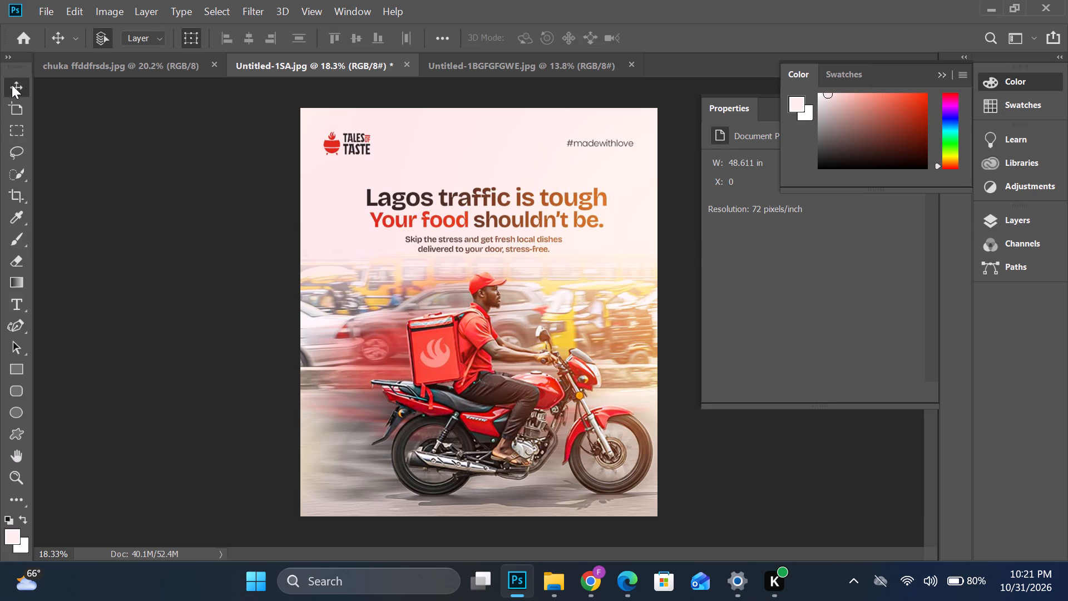
left_click(540, 213)
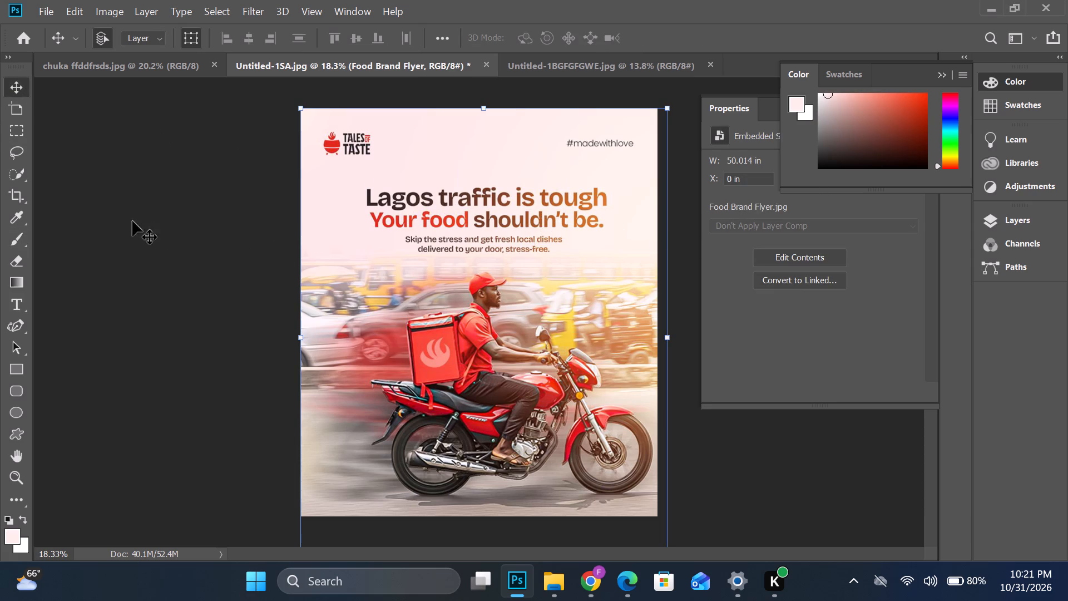
left_click(18, 243)
left_click(528, 214)
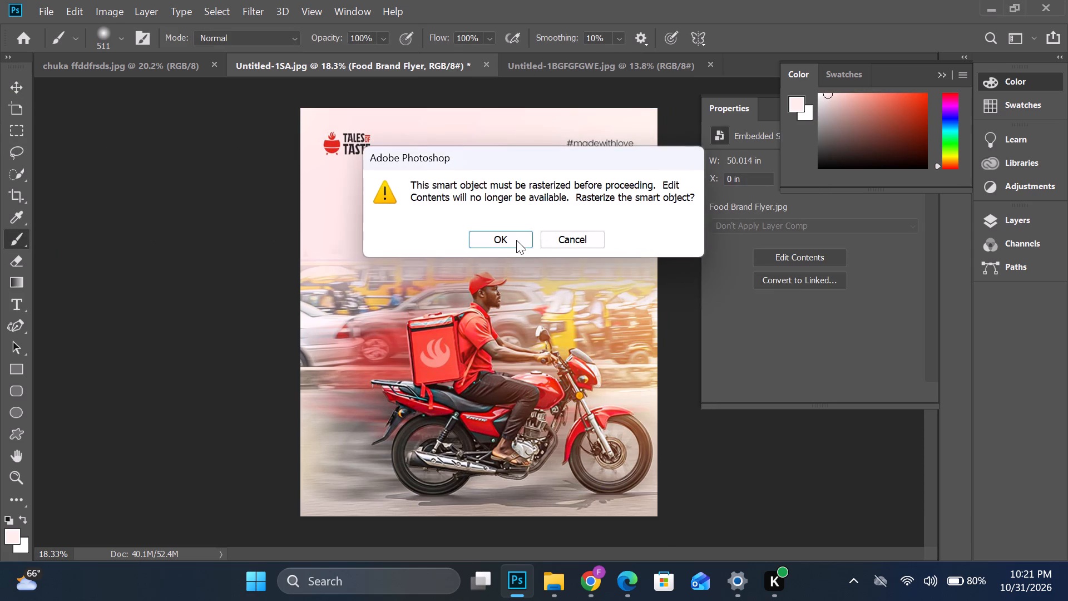
left_click(511, 240)
Paint over the "Lagos traffic is tough" headline and its subtext with the pale pink background color.
left_click_drag(546, 205, 451, 209)
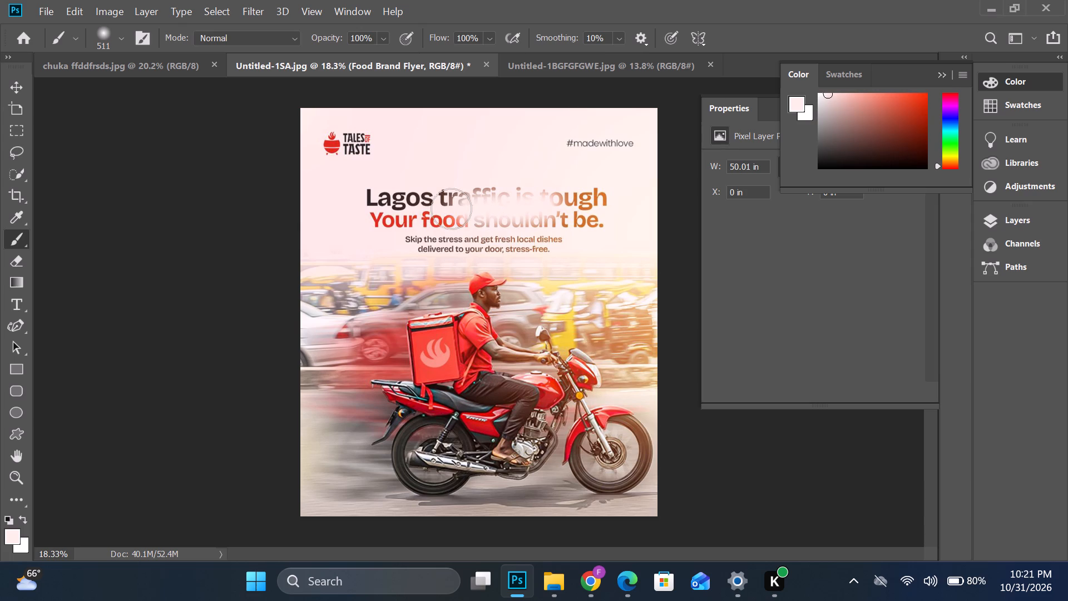
left_click_drag(451, 209, 594, 196)
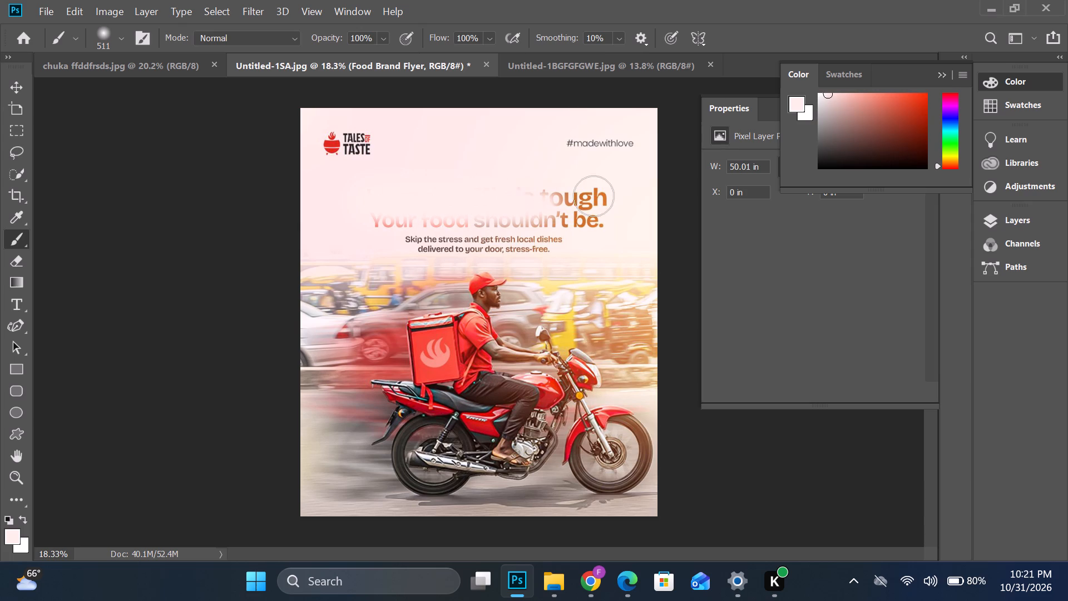
left_click_drag(594, 196, 400, 225)
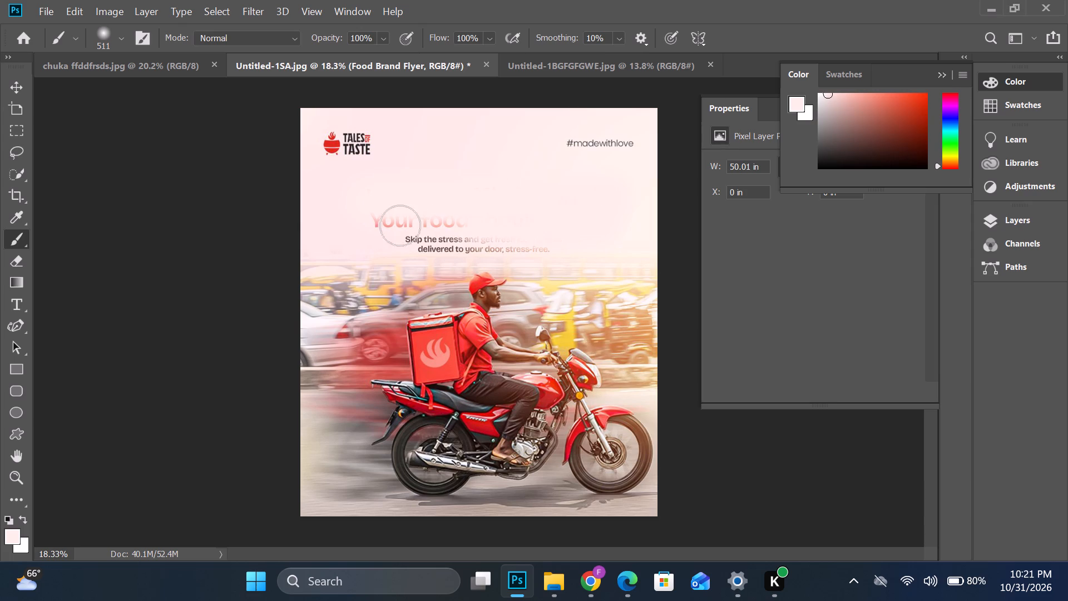
left_click_drag(400, 225, 450, 257)
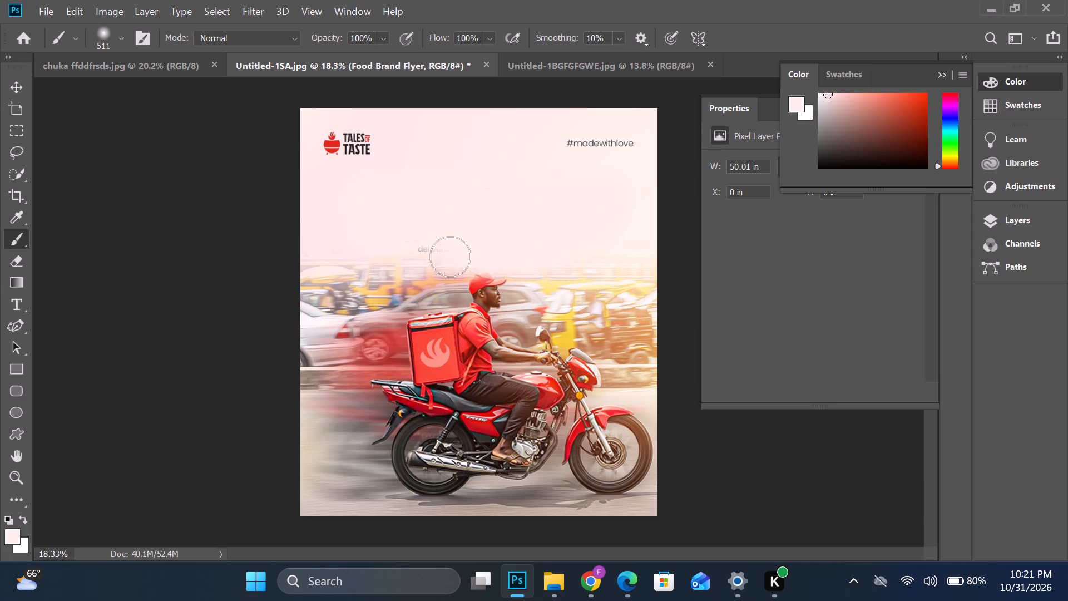
left_click_drag(450, 257, 403, 242)
Paint over the Tales of Taste logo and the #madewithlove hashtag with the same pale pink.
left_click_drag(328, 143, 370, 141)
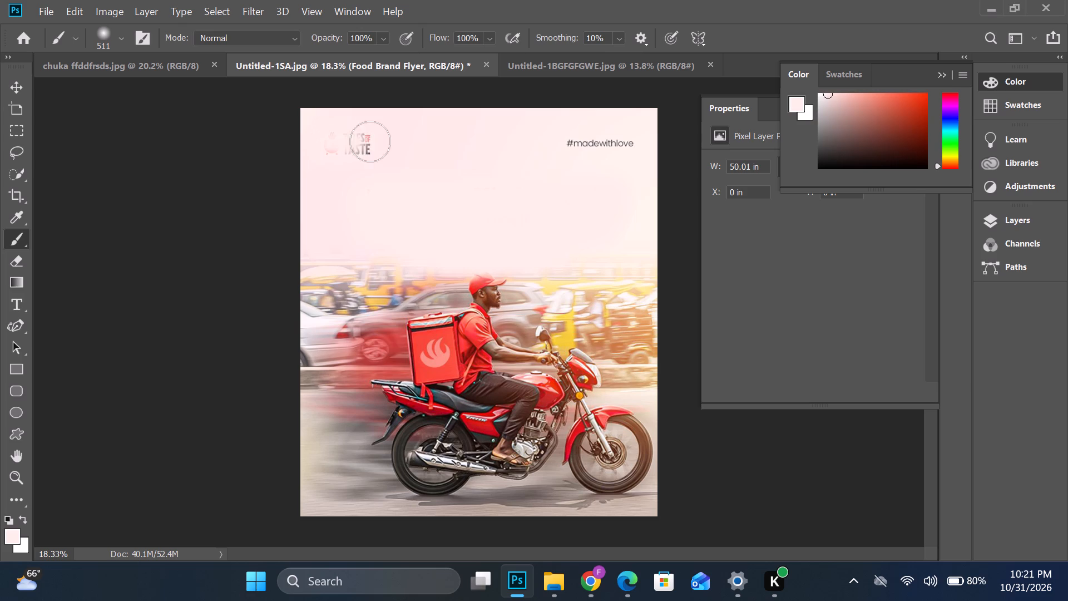
left_click_drag(370, 141, 354, 144)
left_click_drag(556, 145, 609, 145)
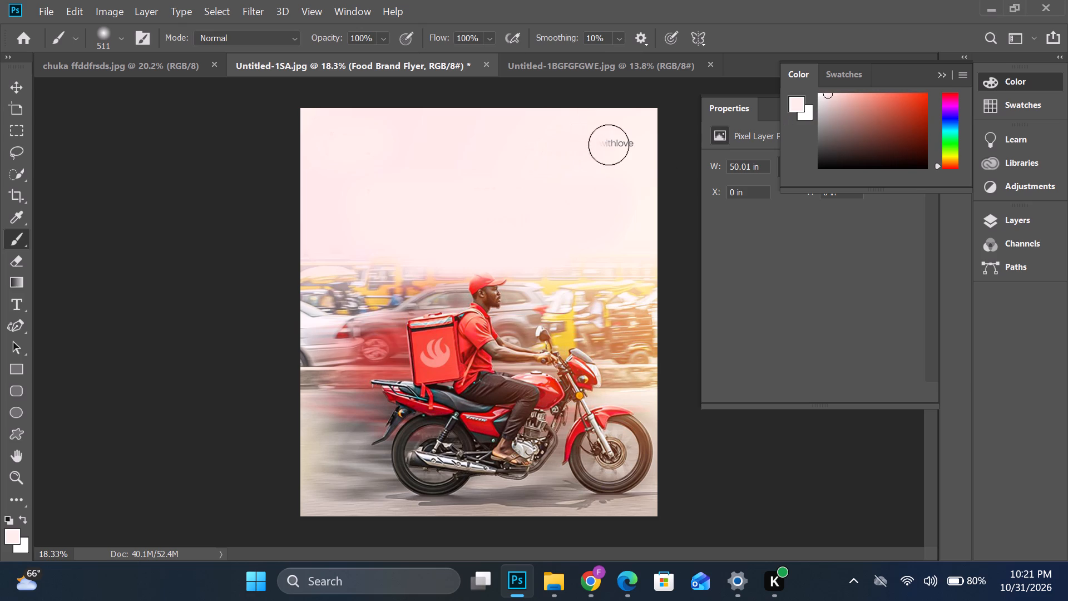
left_click_drag(609, 145, 641, 141)
left_click(13, 86)
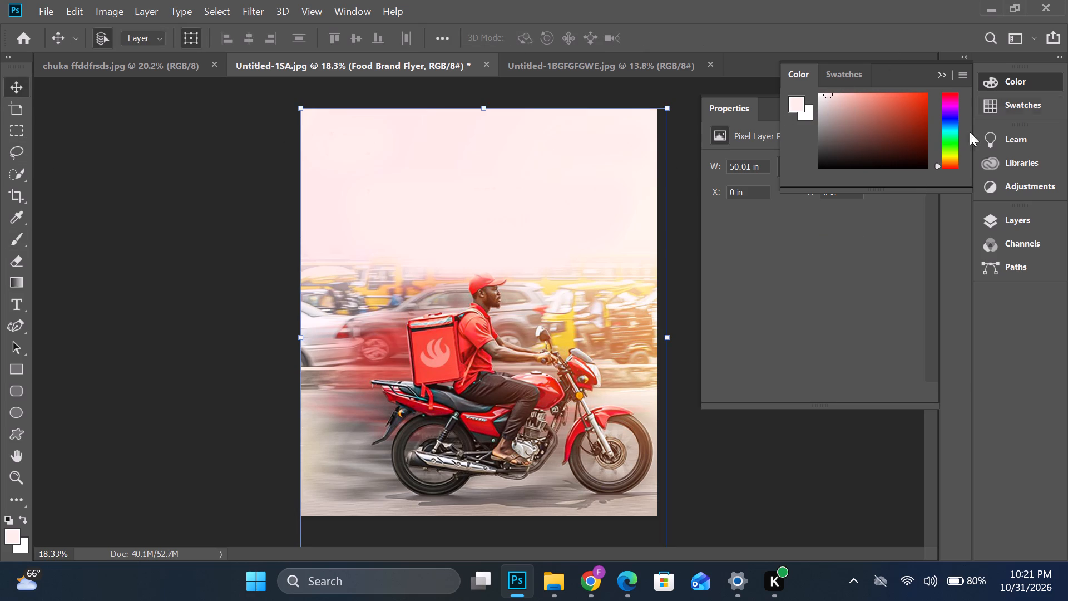
Move the lockup-red logo layer above the Food Brand Flyer layer in the stacking order.
left_click(941, 77)
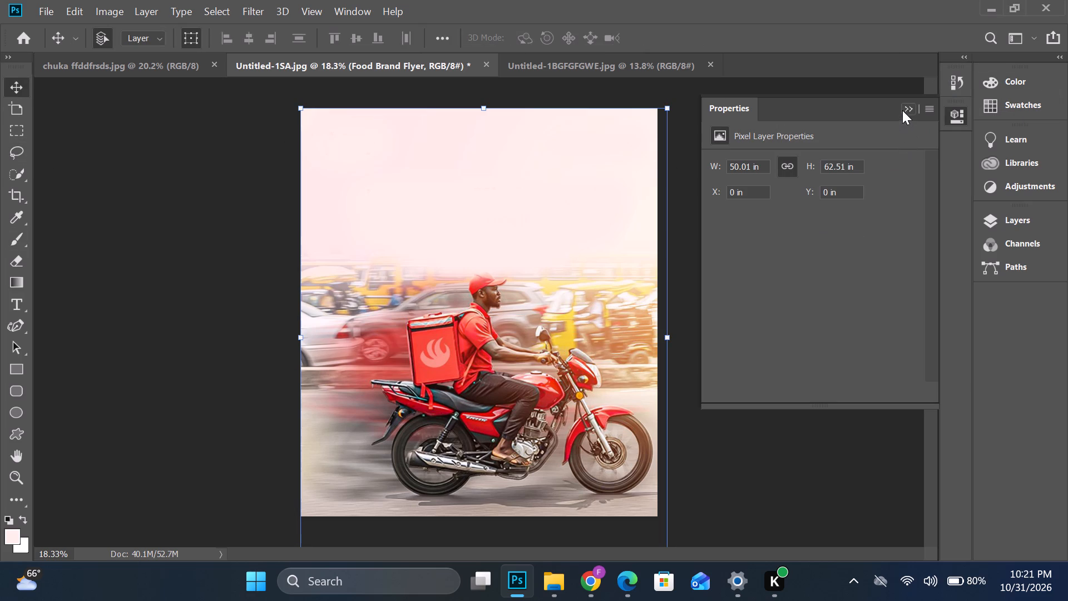
left_click(902, 110)
left_click(1009, 218)
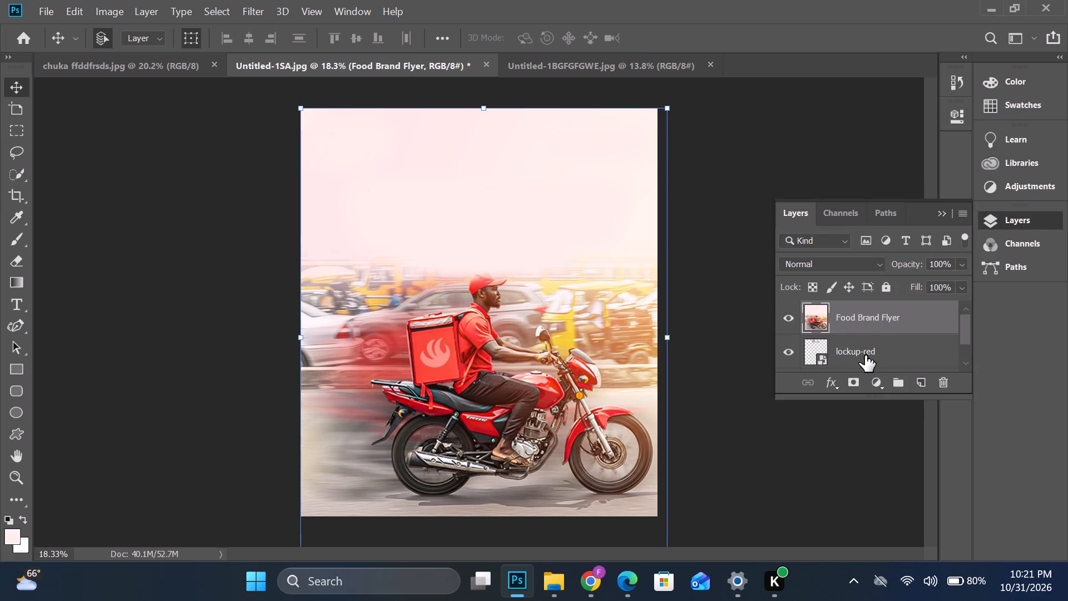
left_click_drag(866, 353, 867, 308)
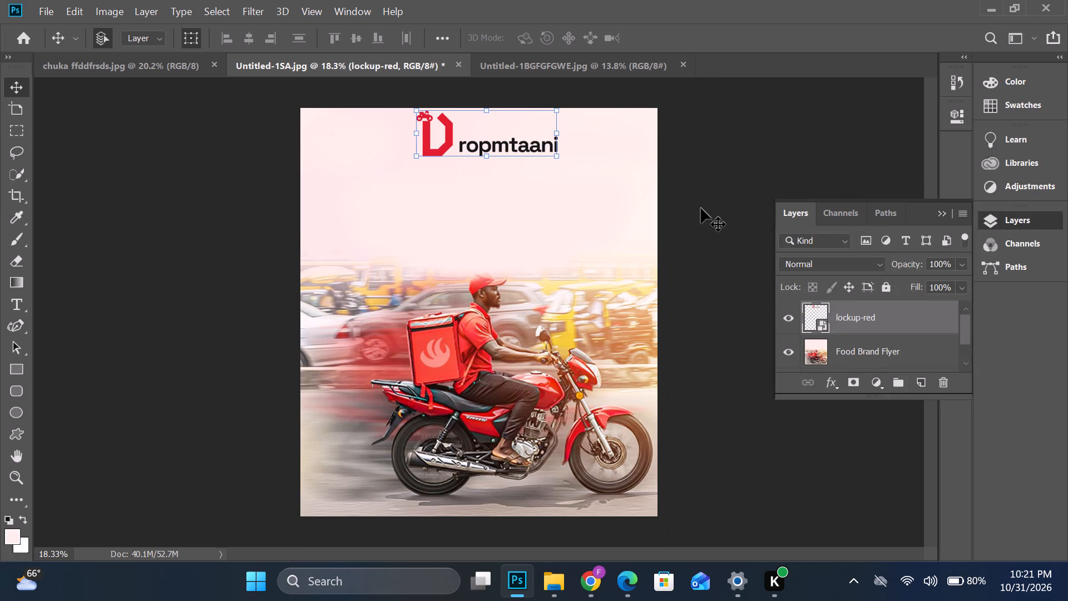
left_click(701, 208)
left_click(471, 141)
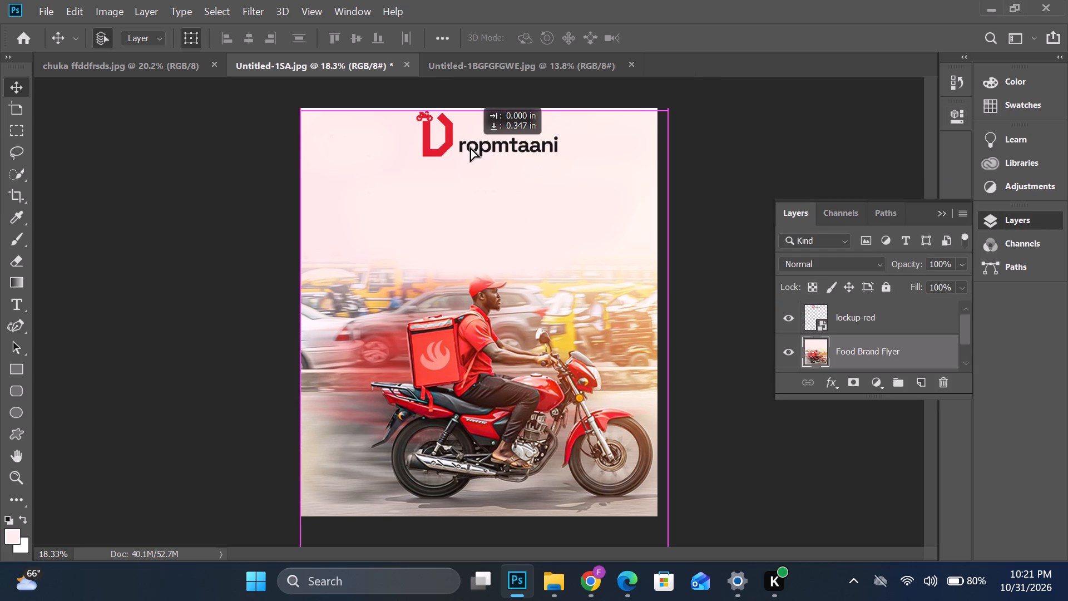
Set the Brush foreground color to the delivery bag's red, f44834, sampled from beside the bag's logo.
scroll(488, 290, "up", 2)
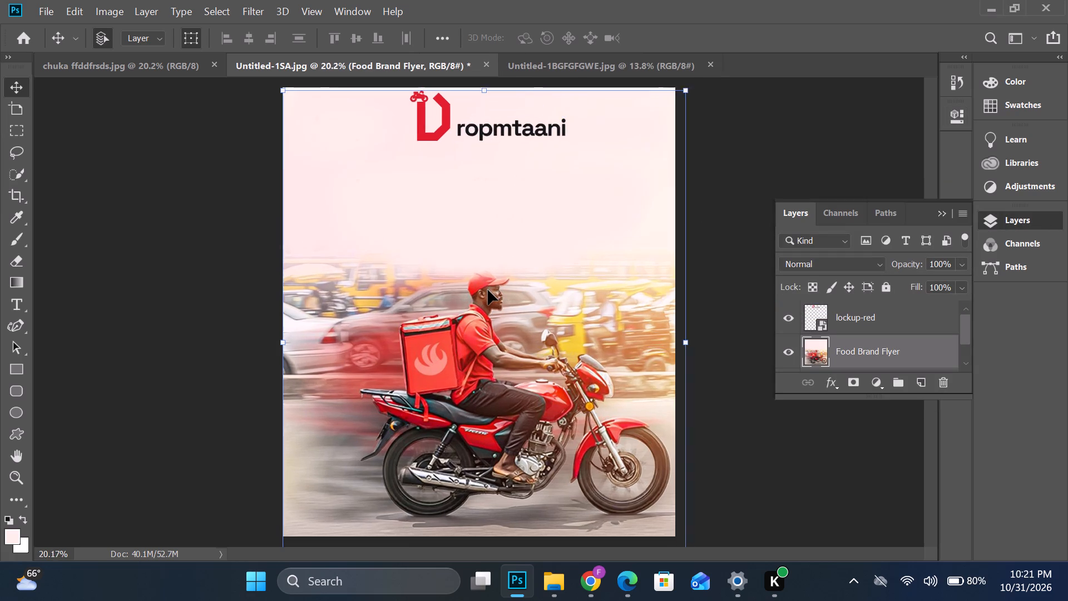
scroll(488, 290, "up", 3)
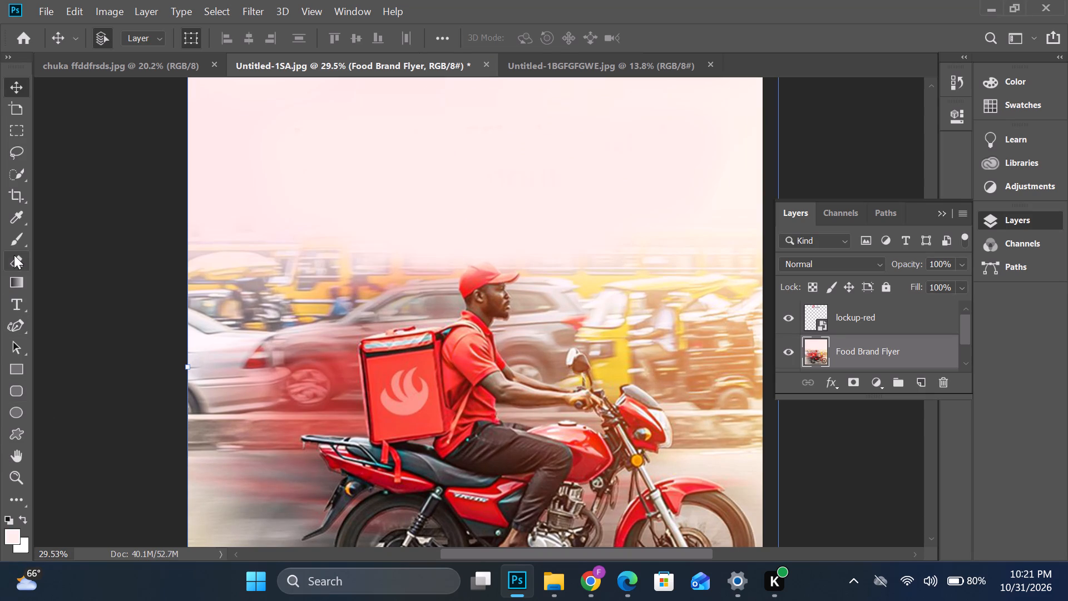
left_click(17, 246)
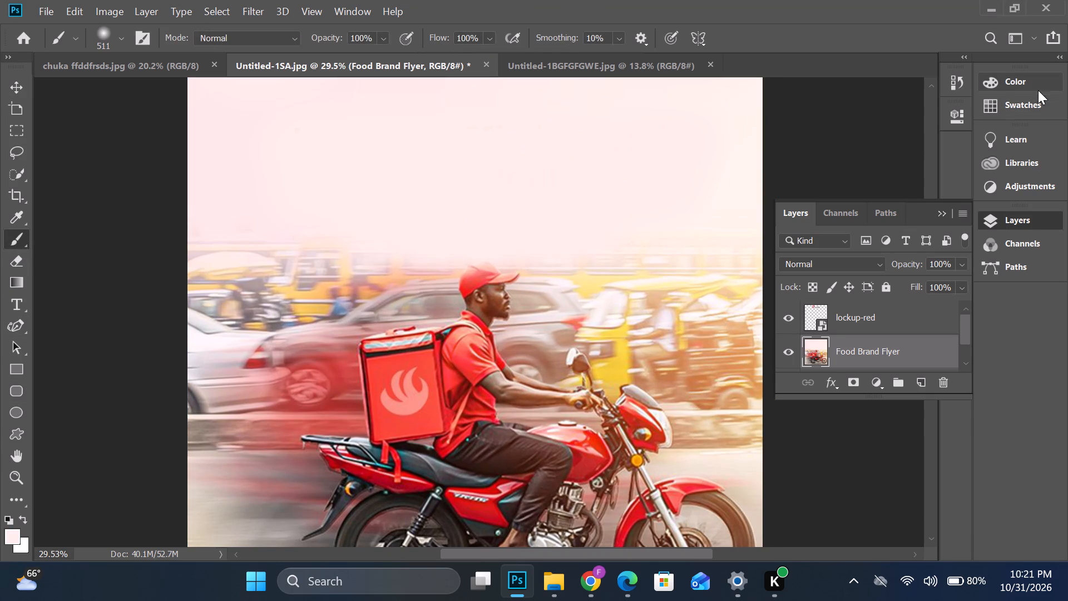
left_click(1016, 83)
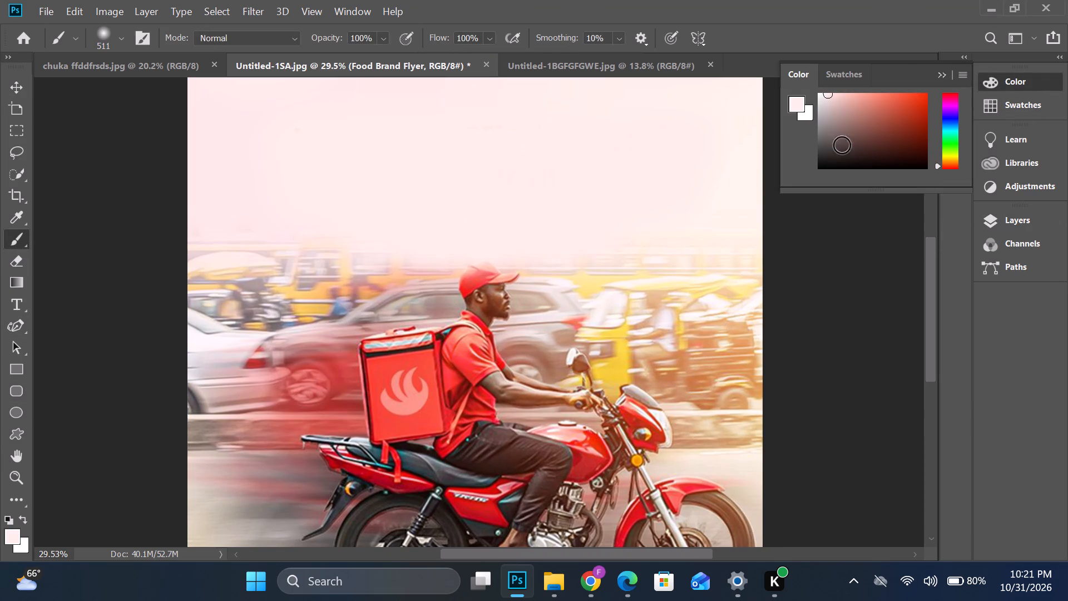
left_click(797, 104)
left_click(380, 373)
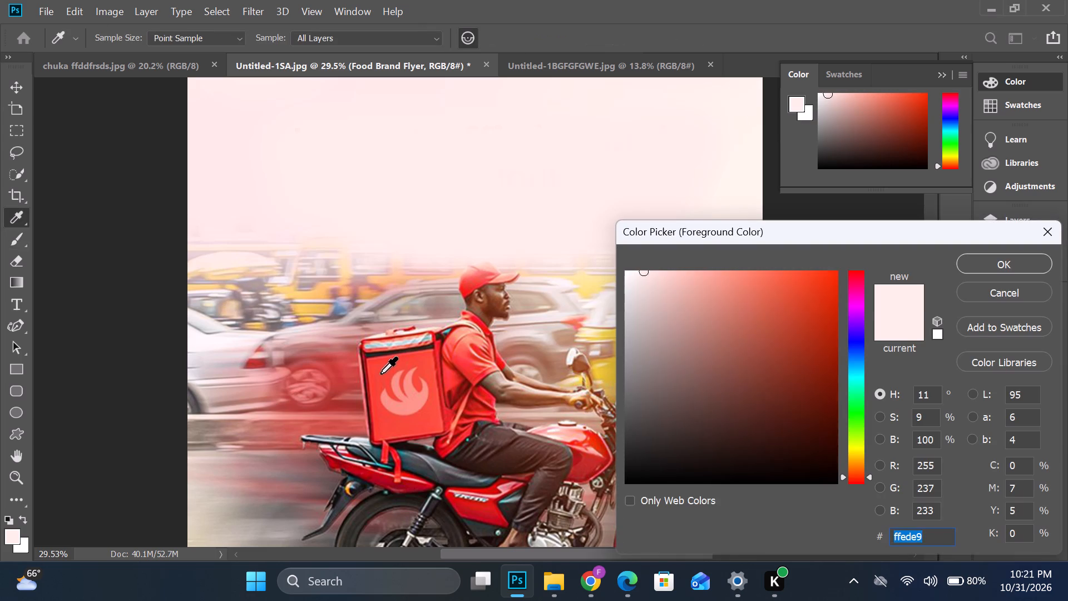
scroll(383, 373, "up", 6)
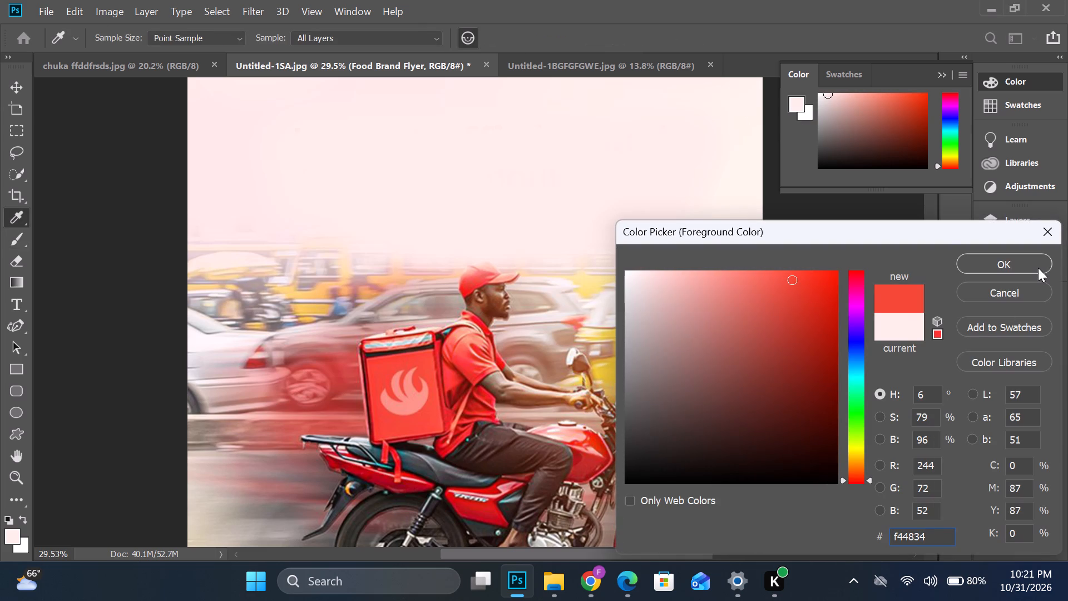
left_click(1038, 268)
Paint over the pale flame logo on the delivery bag with the sampled red, using a soft round brush of 80 px.
scroll(447, 387, "up", 6)
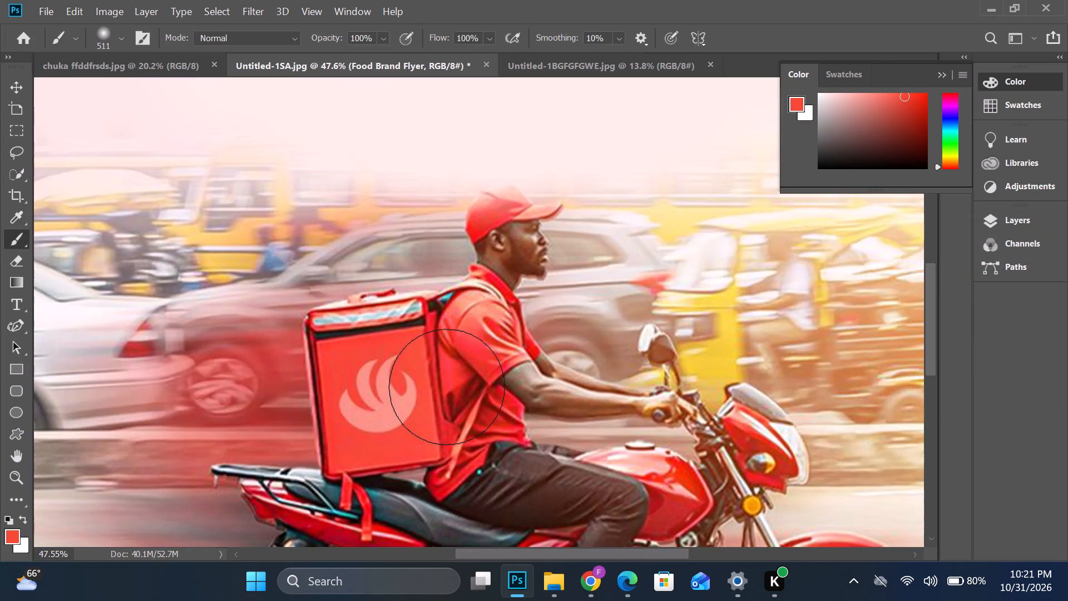
scroll(447, 387, "up", 2)
left_click(117, 36)
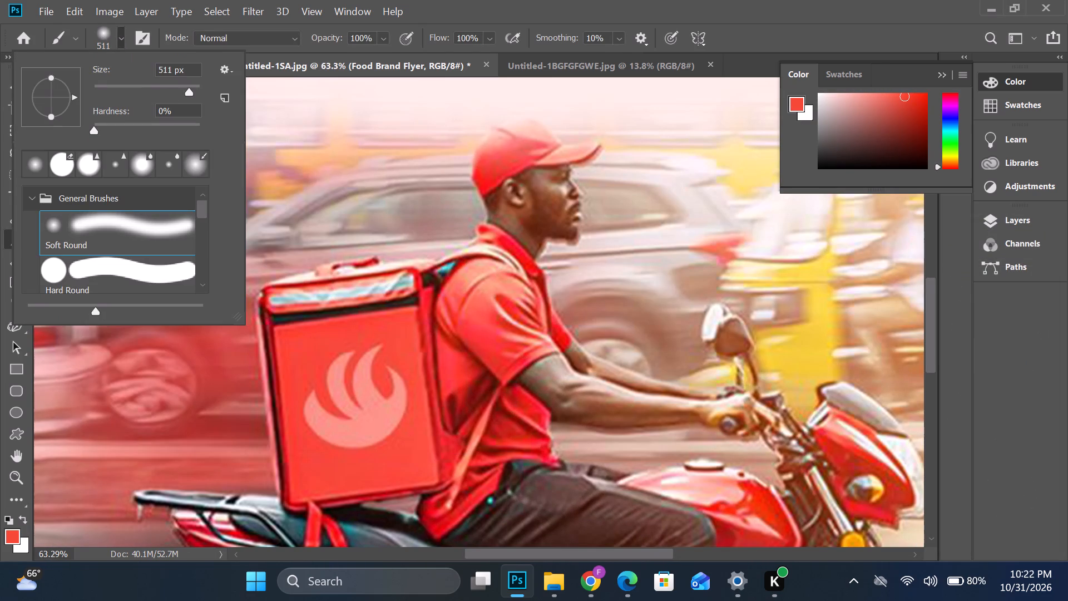
left_click(163, 90)
left_click_drag(160, 90, 137, 94)
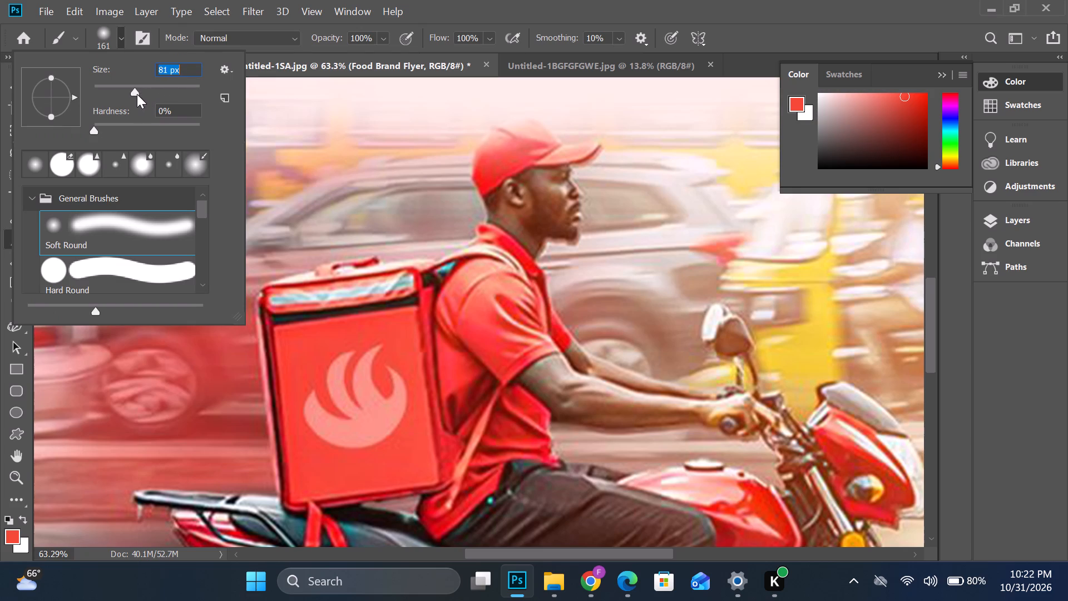
left_click_drag(137, 94, 136, 94)
left_click_drag(316, 369, 339, 396)
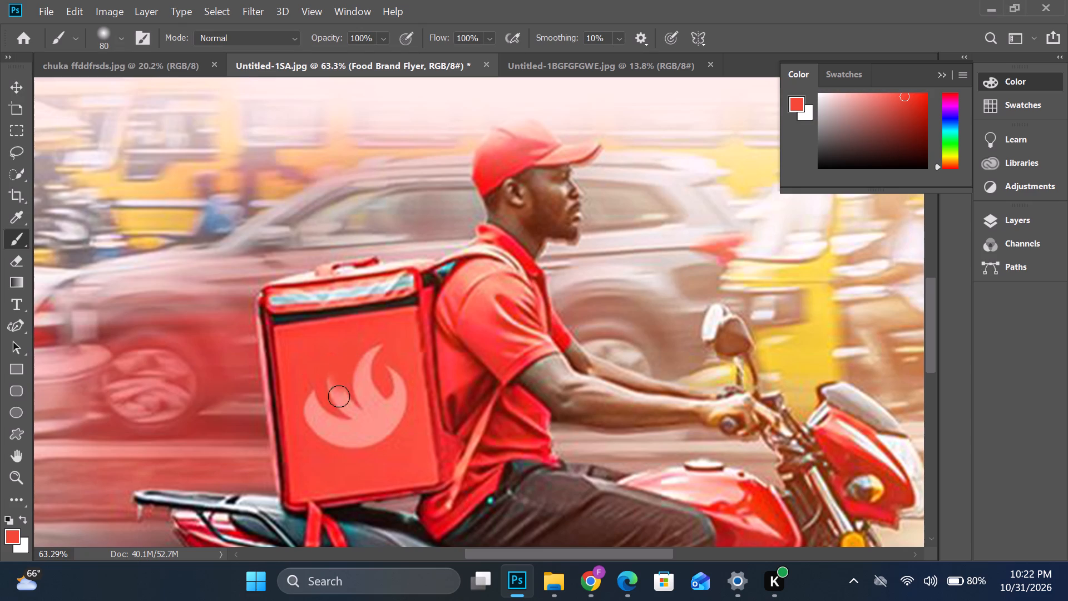
left_click_drag(339, 396, 379, 366)
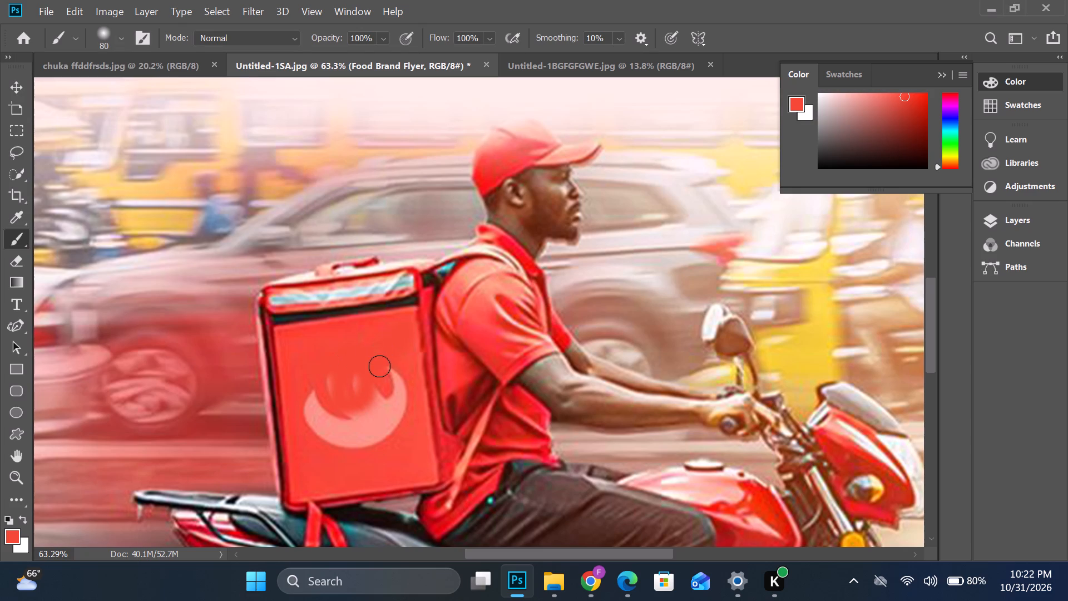
left_click_drag(379, 366, 392, 374)
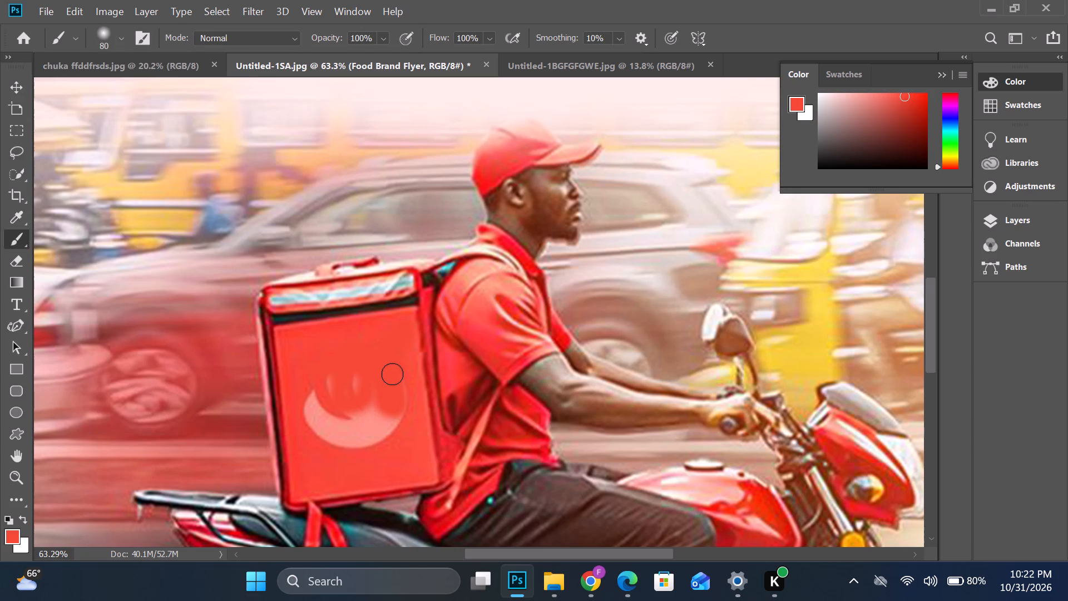
left_click_drag(392, 374, 379, 381)
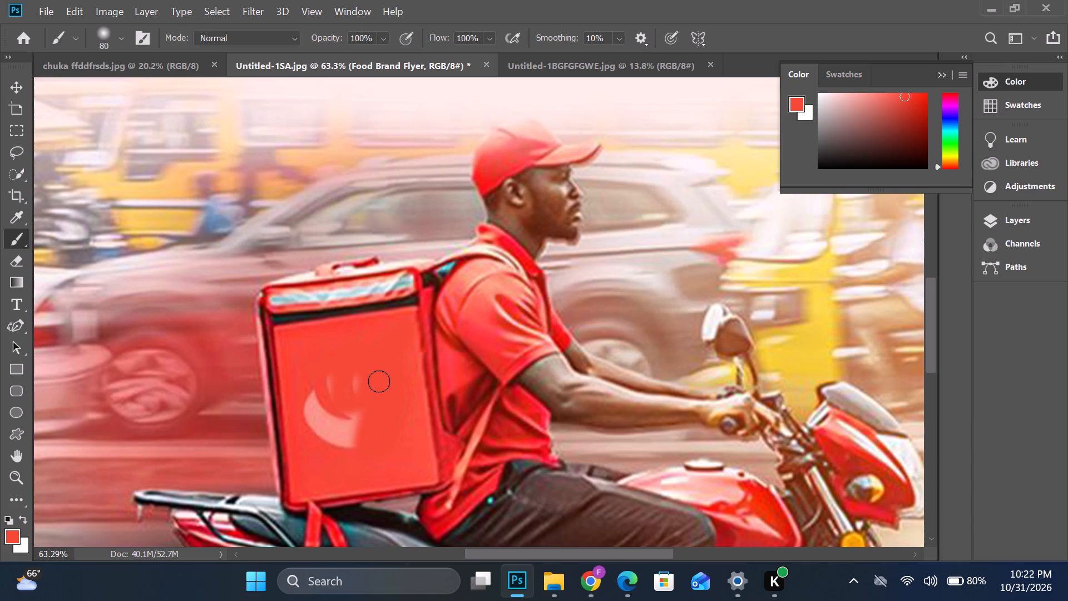
left_click_drag(379, 381, 329, 428)
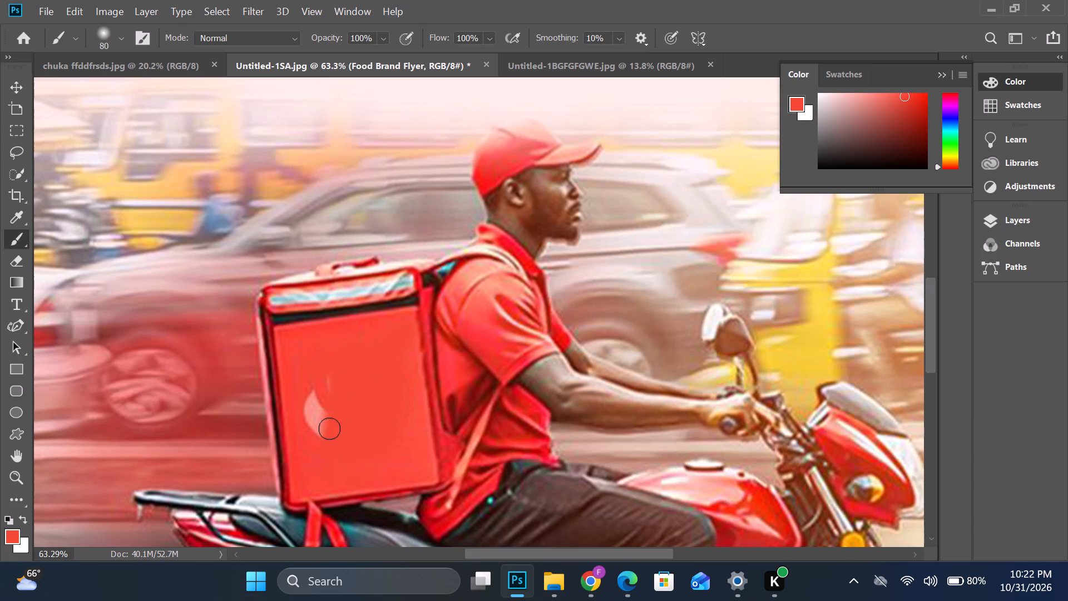
left_click_drag(329, 428, 321, 441)
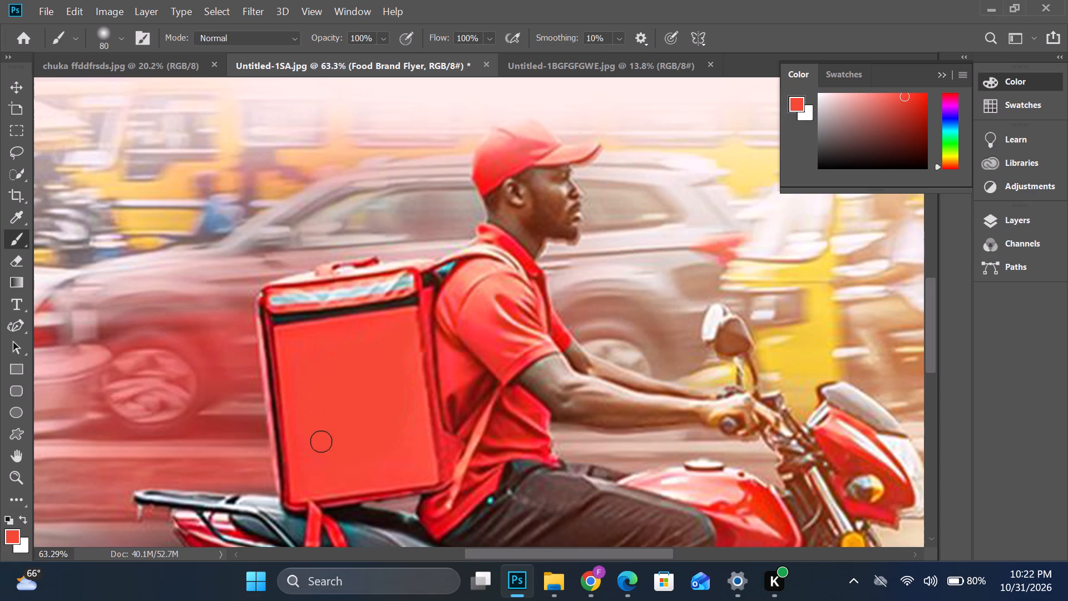
left_click_drag(321, 441, 324, 438)
Switch to File Explorer and place the lockup-red image from the Desktop folder into the poster.
scroll(332, 393, "down", 10)
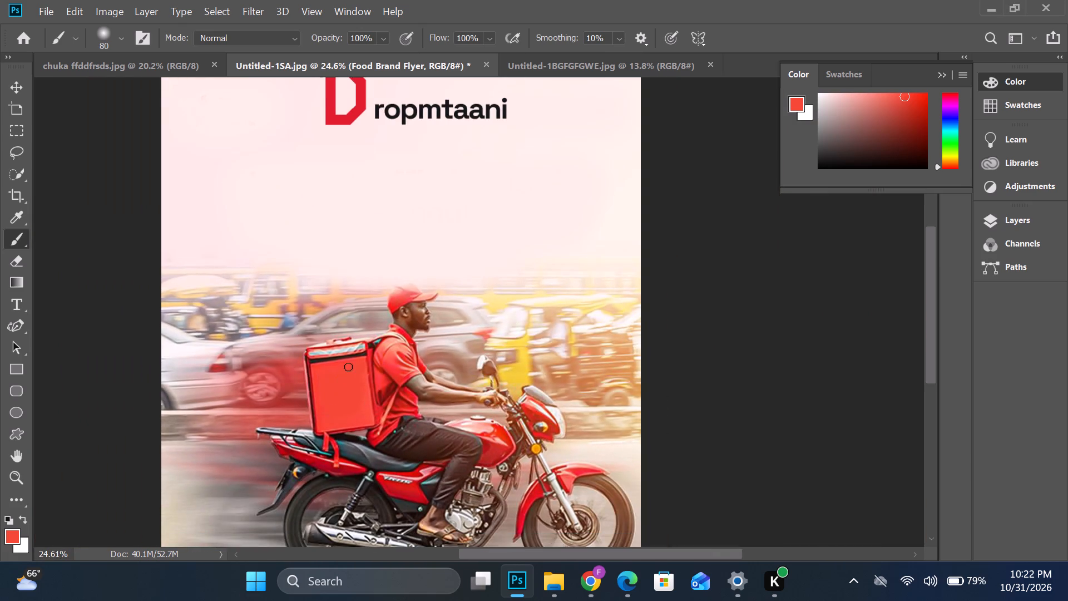
scroll(348, 367, "down", 5)
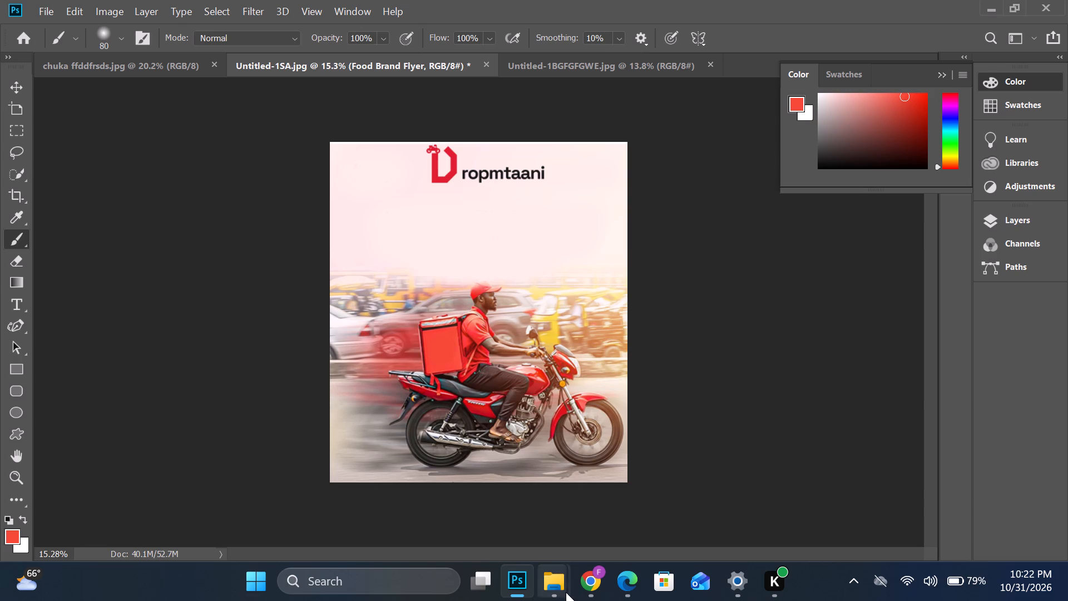
left_click(553, 590)
left_click(462, 503)
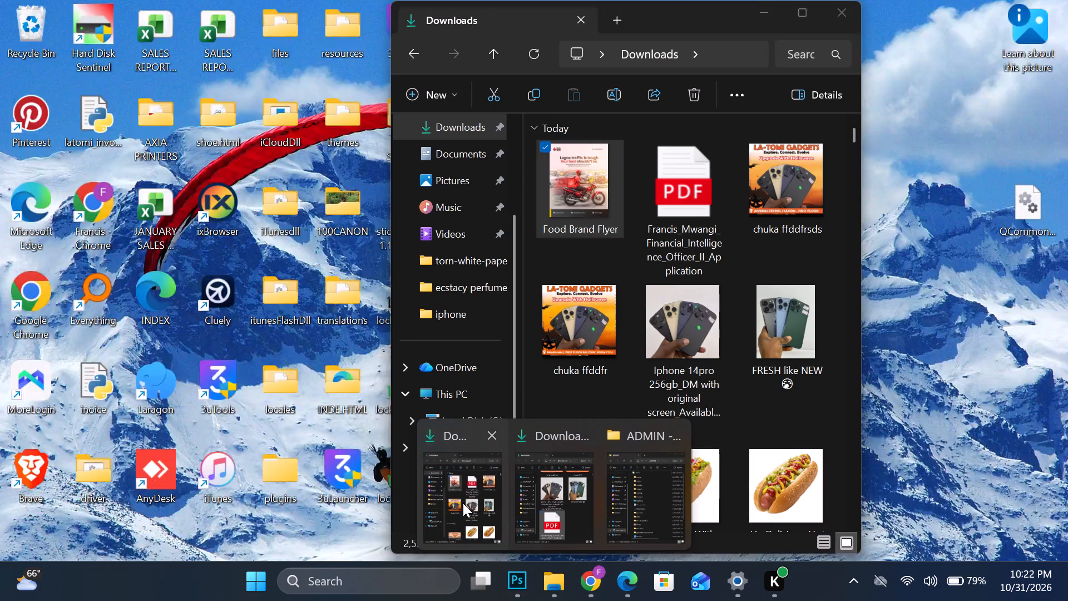
left_click(468, 128)
scroll(468, 130, "up", 1)
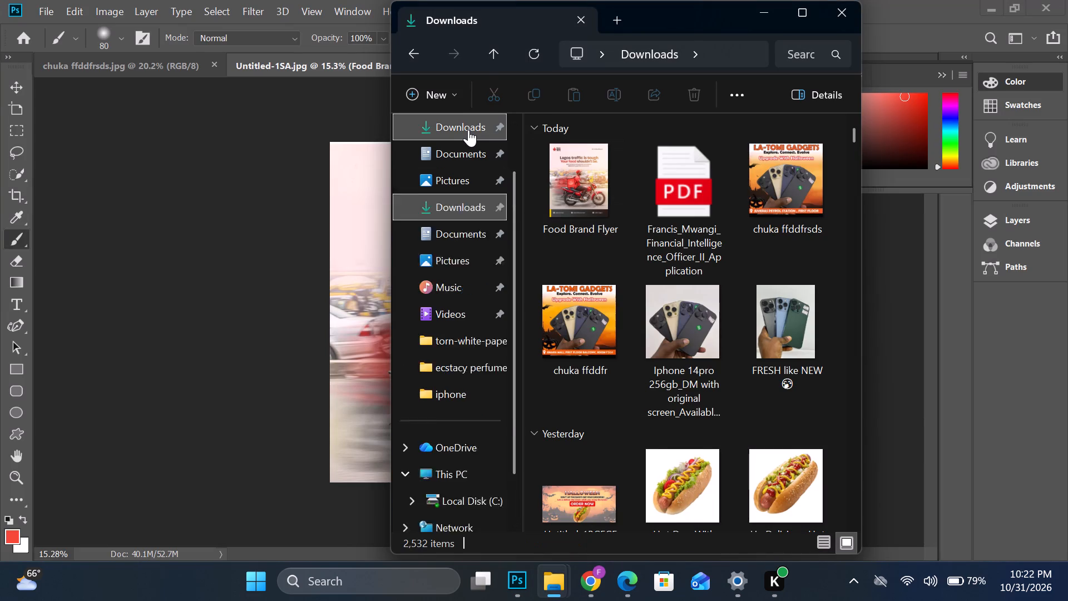
scroll(468, 130, "up", 1)
left_click(451, 241)
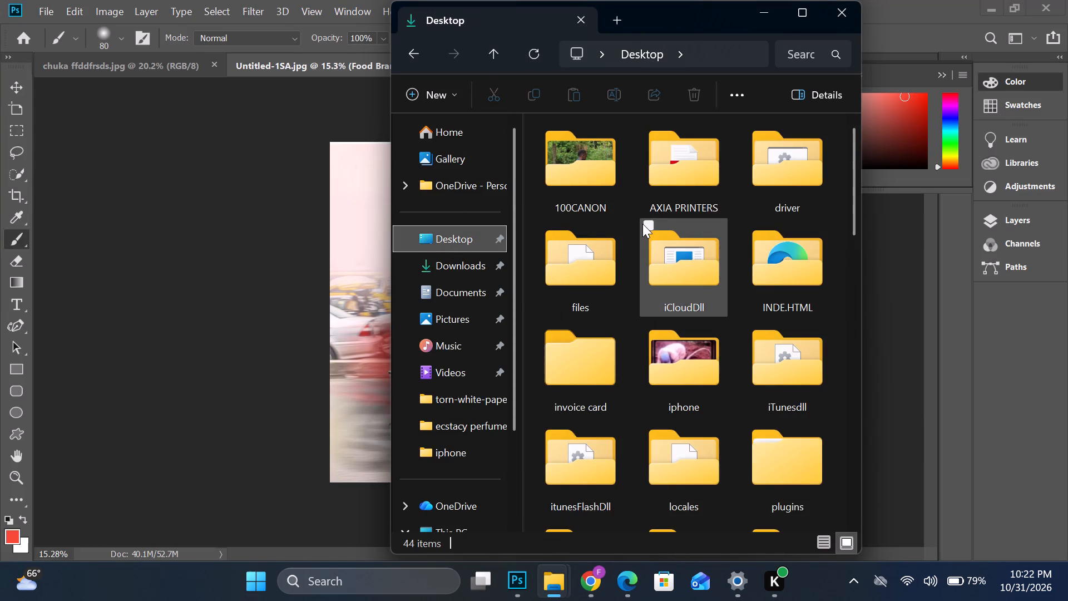
scroll(645, 224, "down", 4)
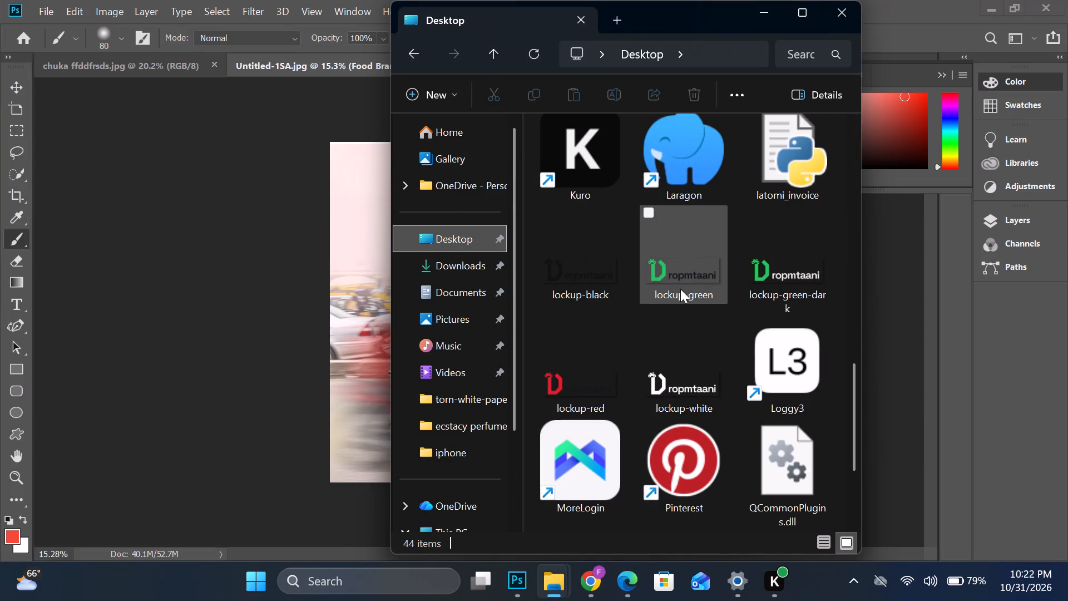
left_click(576, 401)
left_click_drag(579, 371, 556, 381)
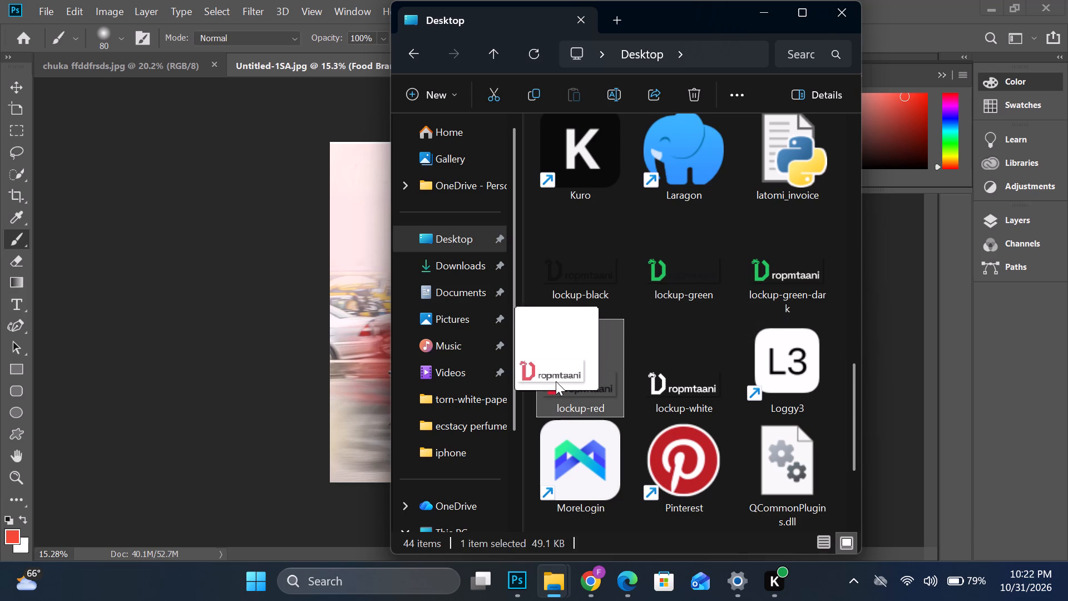
left_click_drag(556, 381, 372, 413)
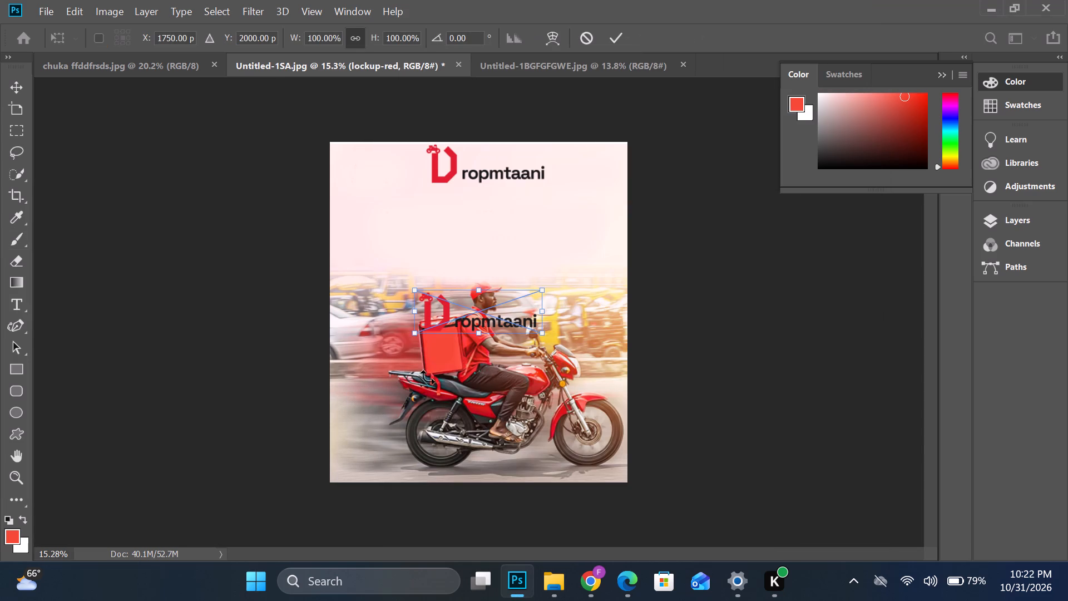
Scale the newly placed lockup-red logo down proportionally to about 18.6% so it fits the delivery bag.
left_click_drag(541, 312, 489, 326)
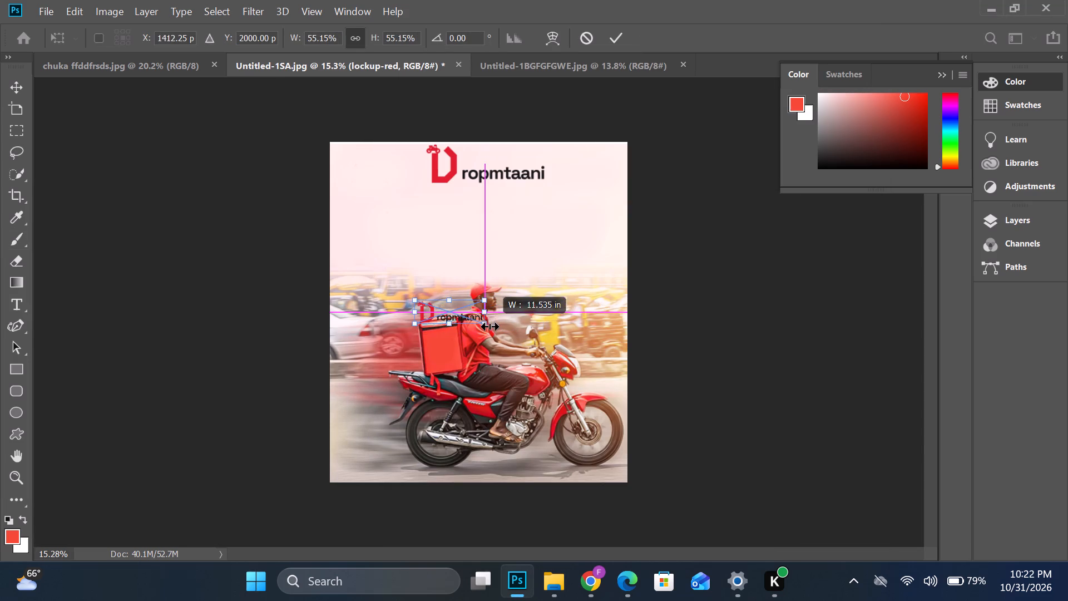
left_click_drag(489, 326, 463, 325)
scroll(470, 336, "up", 9)
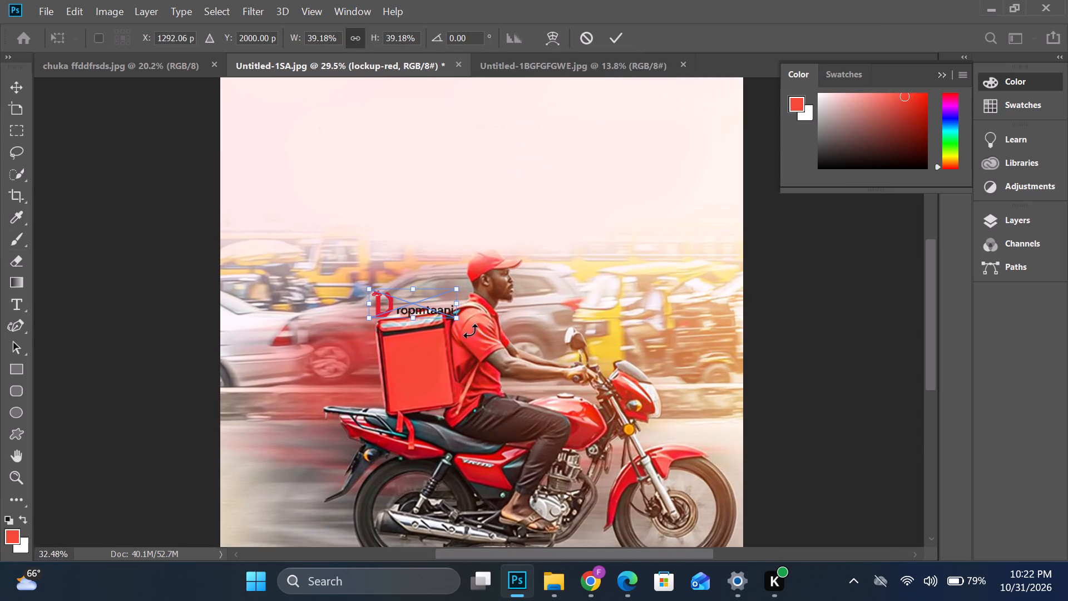
scroll(470, 331, "up", 4)
left_click_drag(443, 274, 421, 279)
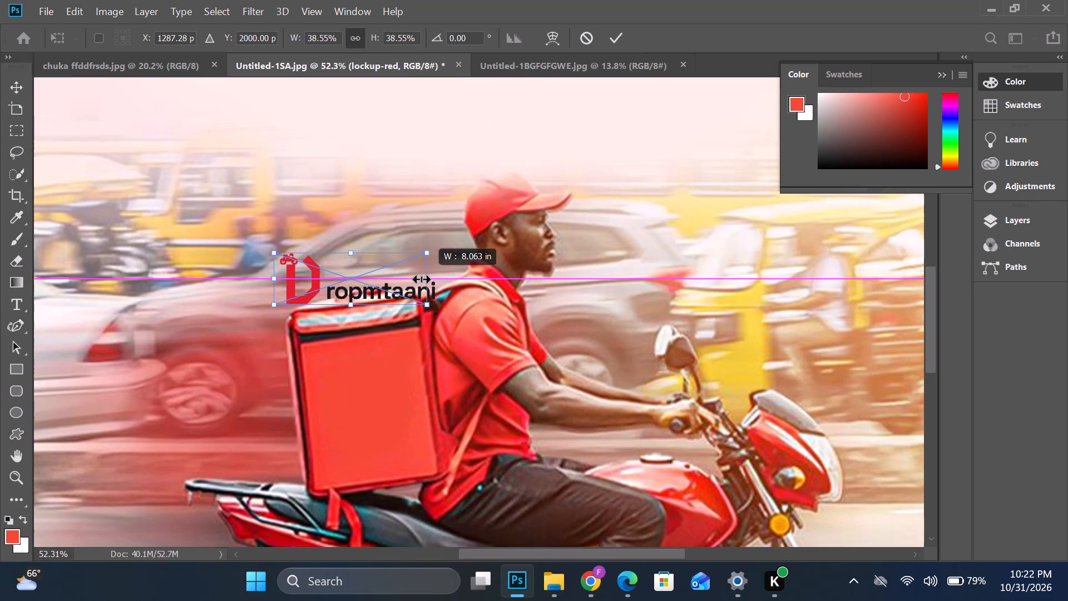
left_click_drag(421, 279, 353, 279)
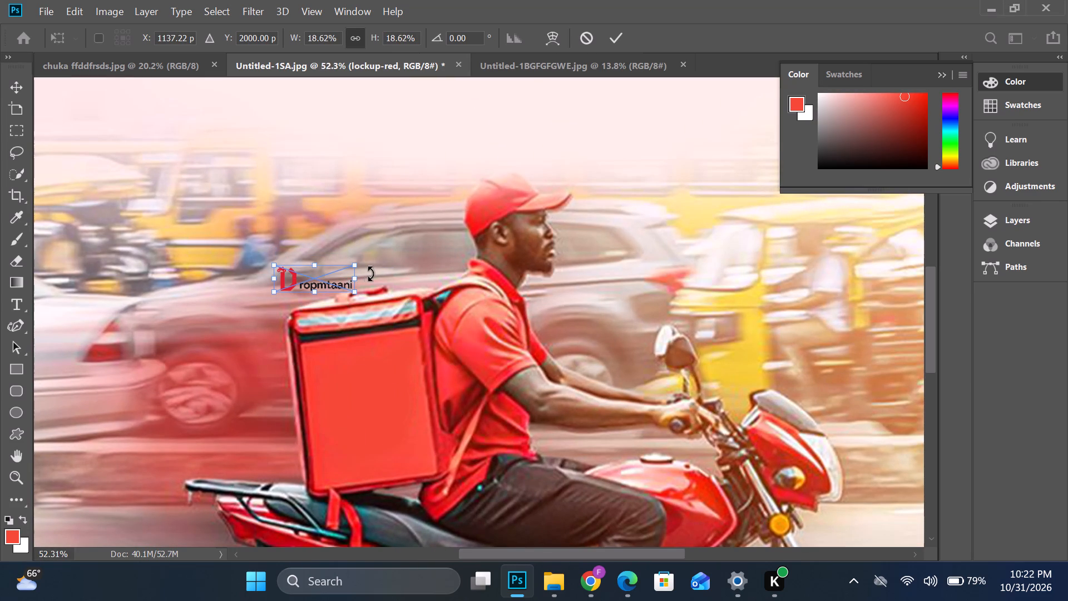
Rotate the small logo to about -8.8° and position it on the front of the delivery bag, below the dark strip.
left_click_drag(372, 273, 369, 267)
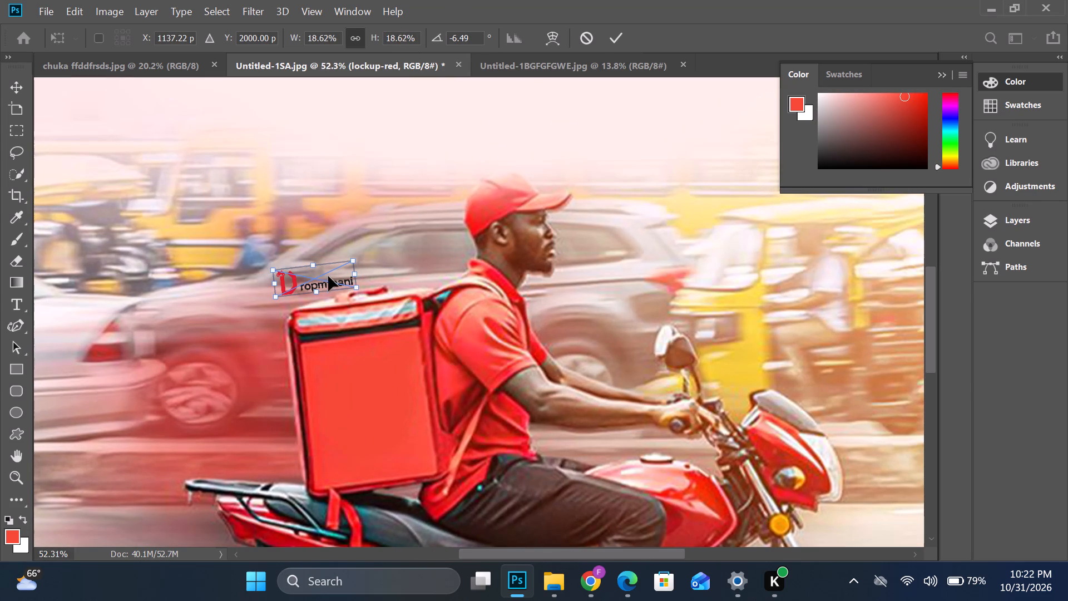
left_click_drag(318, 274, 359, 367)
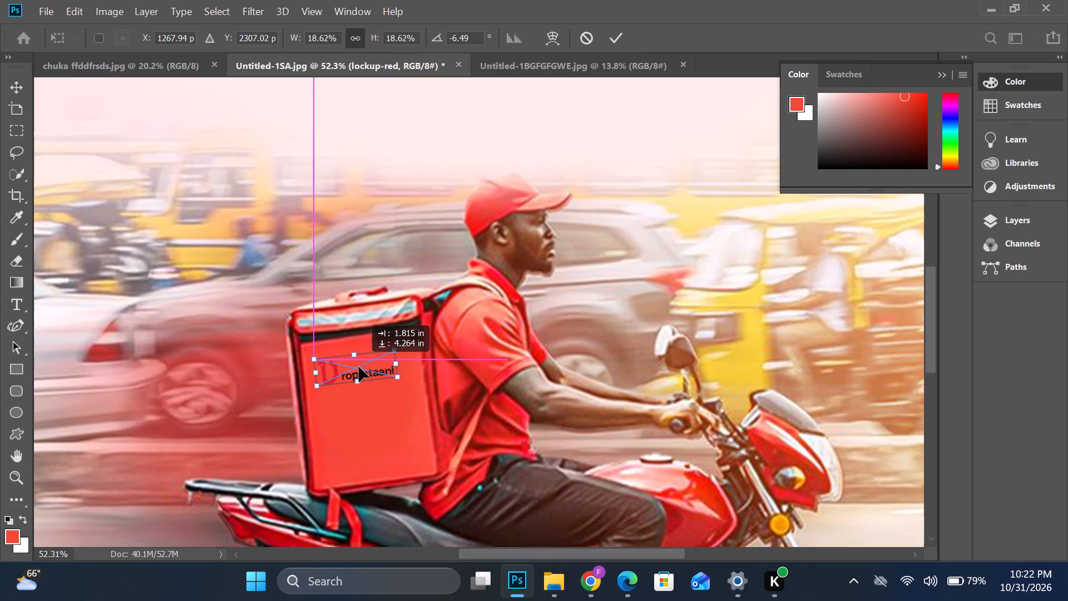
left_click_drag(359, 367, 360, 367)
left_click(417, 382)
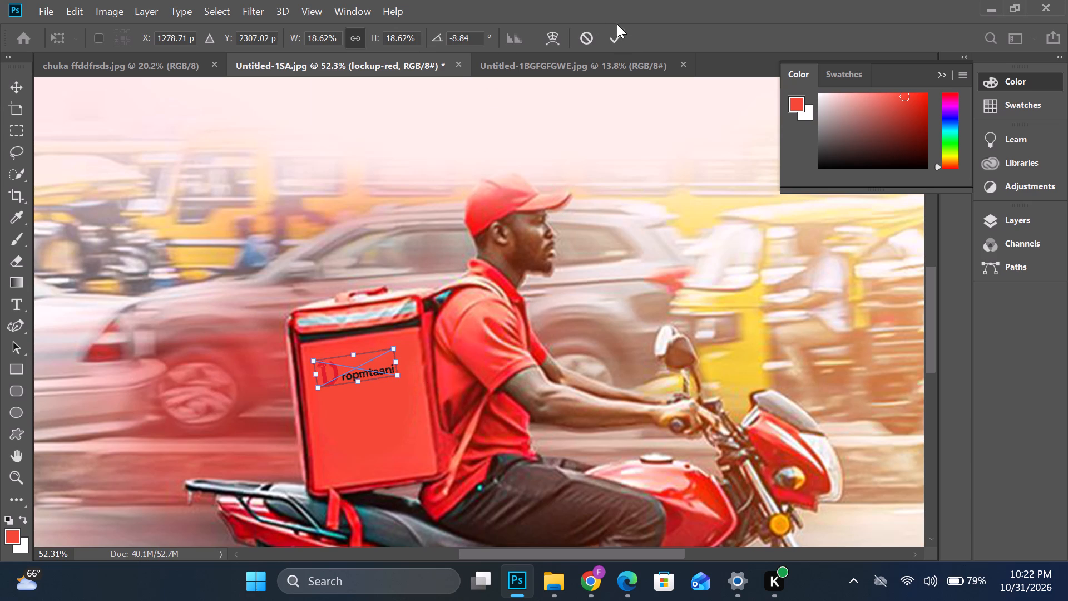
left_click(615, 42)
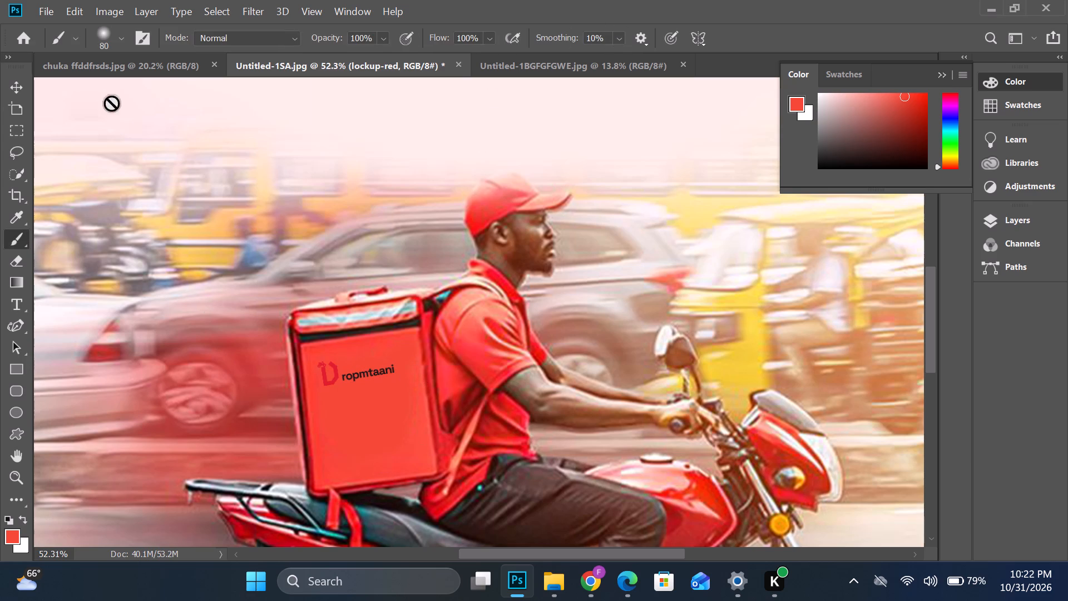
Move the small logo about 0.5 in right and 1.7 in down to the middle of the bag's front, and deselect it.
left_click(14, 87)
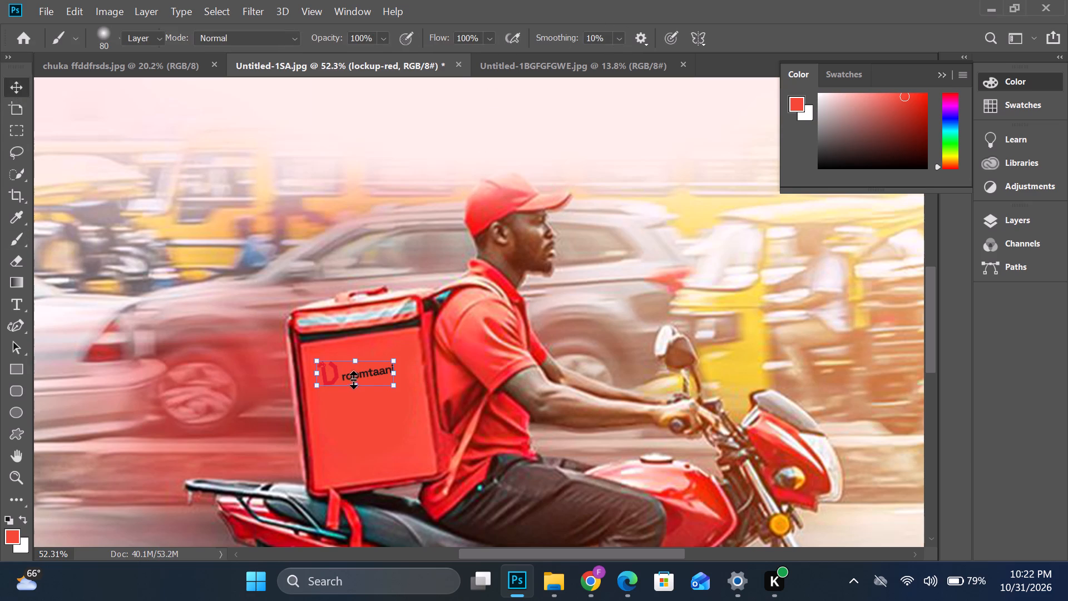
left_click_drag(343, 376, 354, 412)
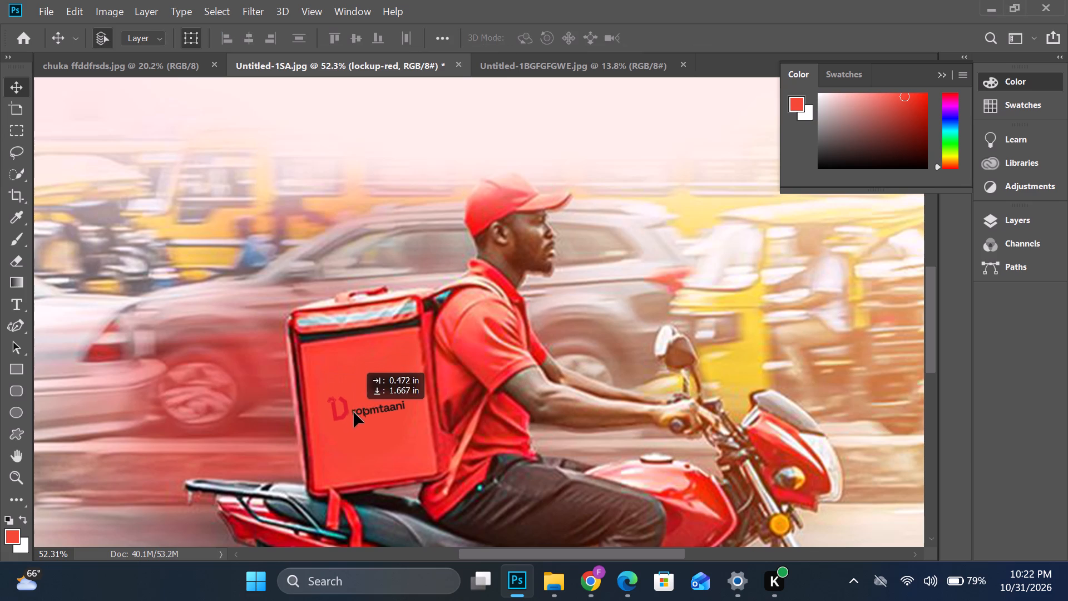
left_click_drag(354, 412, 355, 415)
scroll(402, 396, "down", 4)
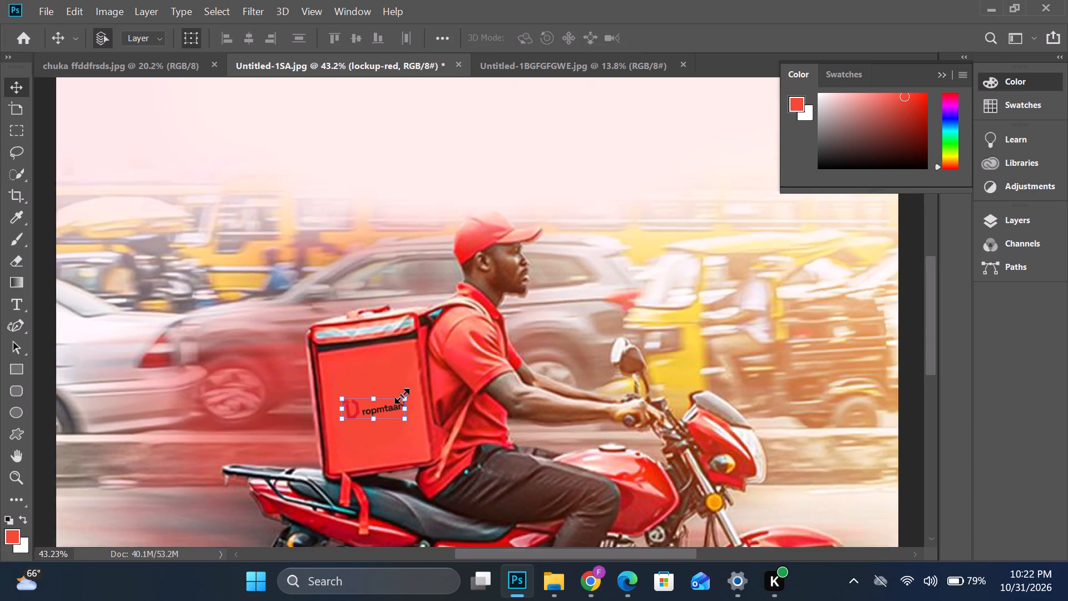
scroll(402, 396, "down", 3)
left_click(758, 426)
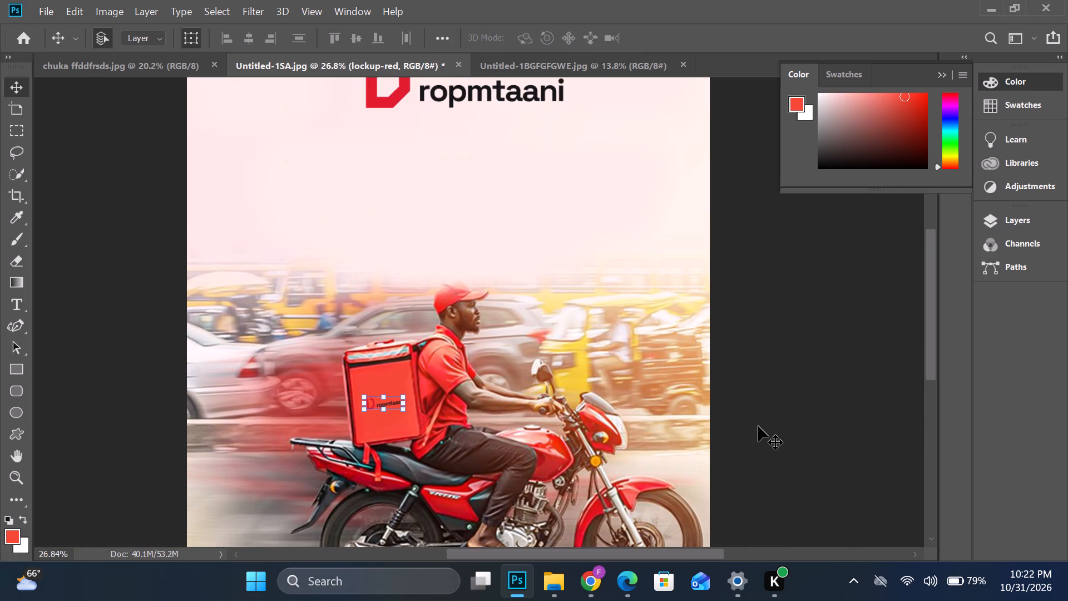
scroll(548, 426, "down", 6)
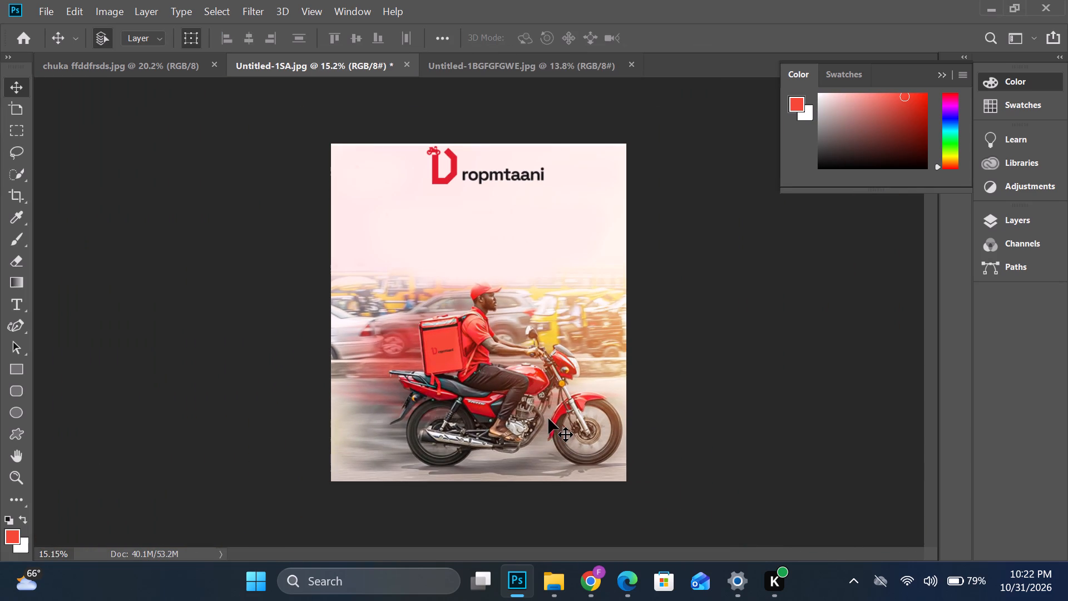
scroll(548, 418, "up", 4)
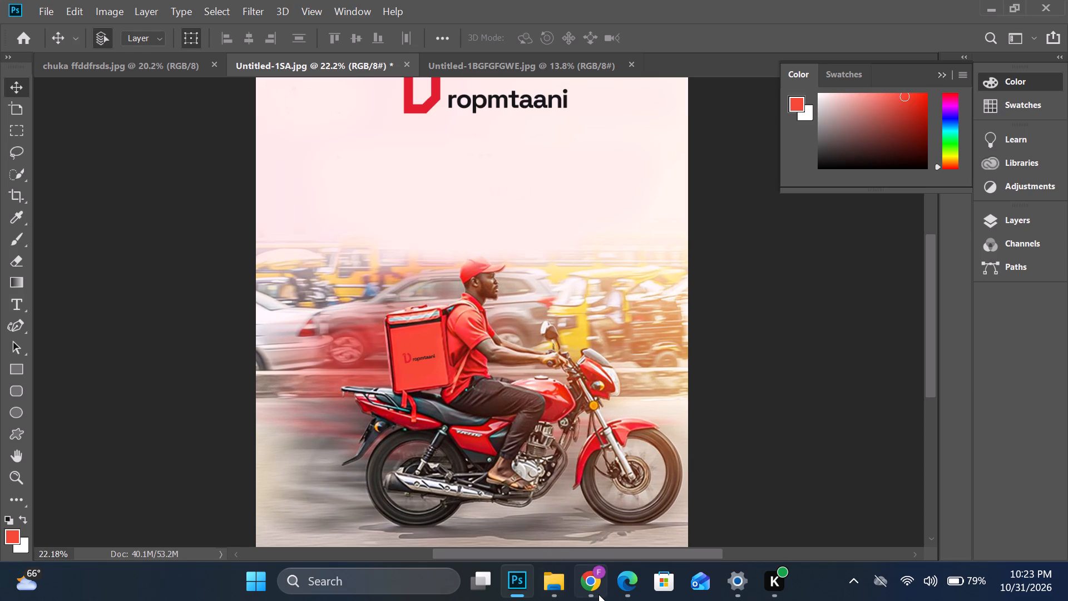
Switch to Chrome and look through the delivery flyers related to the open Food Brand Flyer pin on Pinterest.
left_click(585, 527)
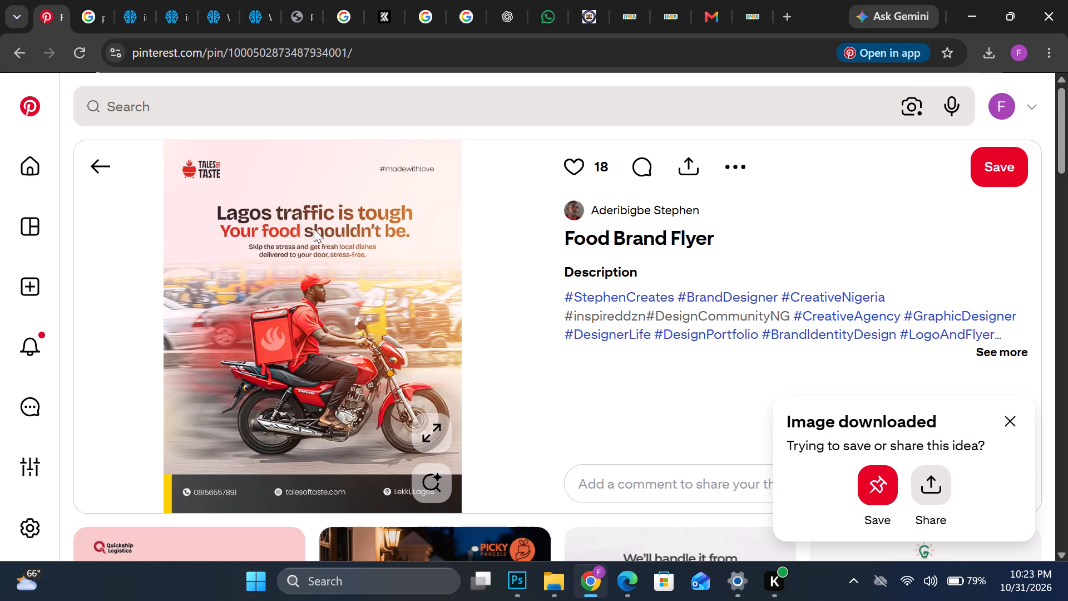
scroll(345, 293, "down", 3)
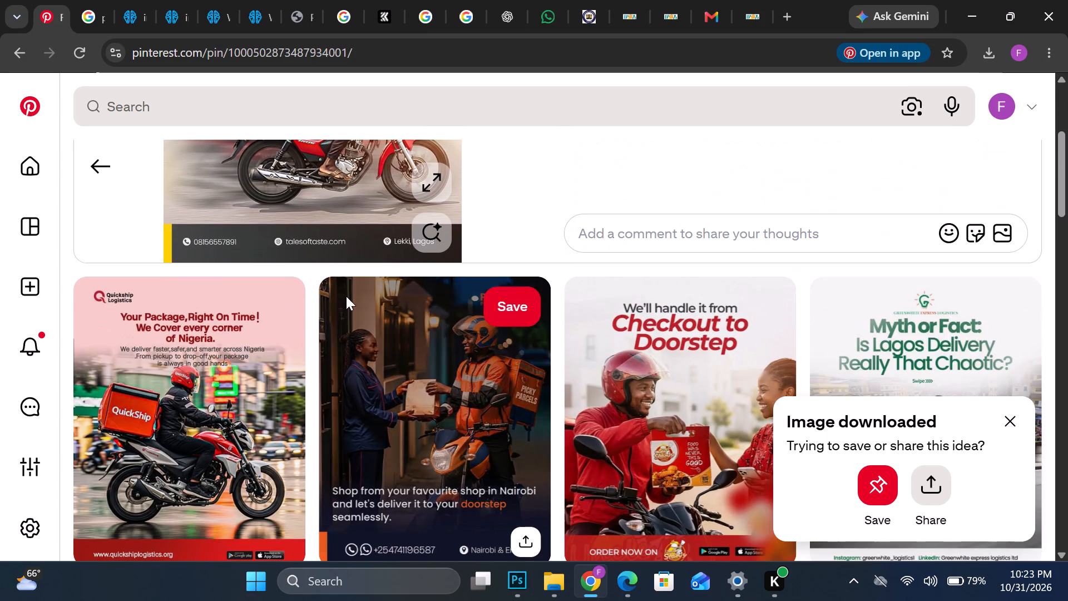
scroll(349, 295, "down", 1)
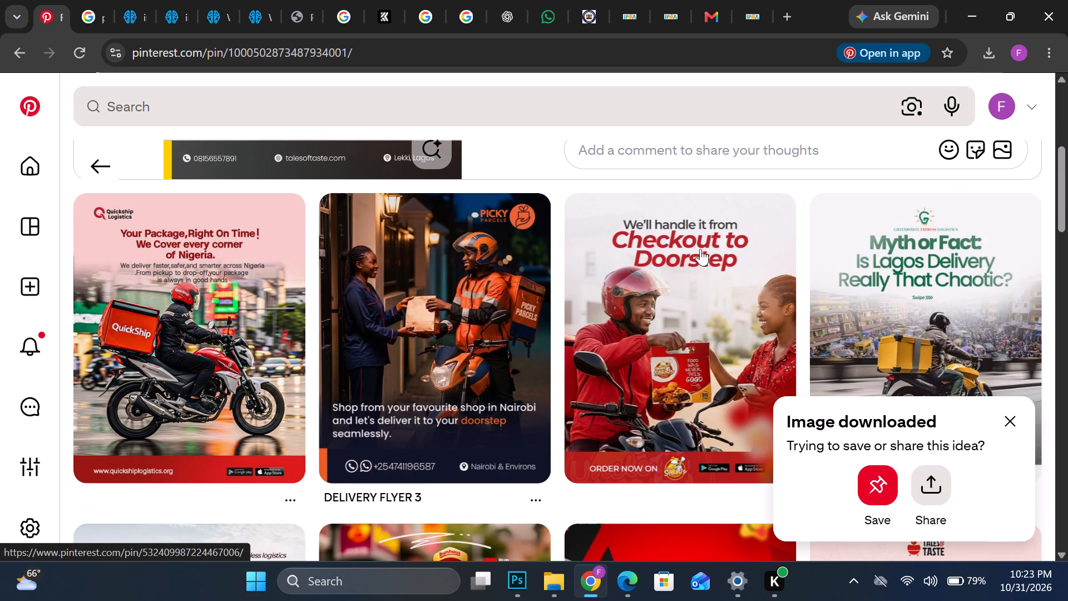
scroll(498, 419, "down", 3)
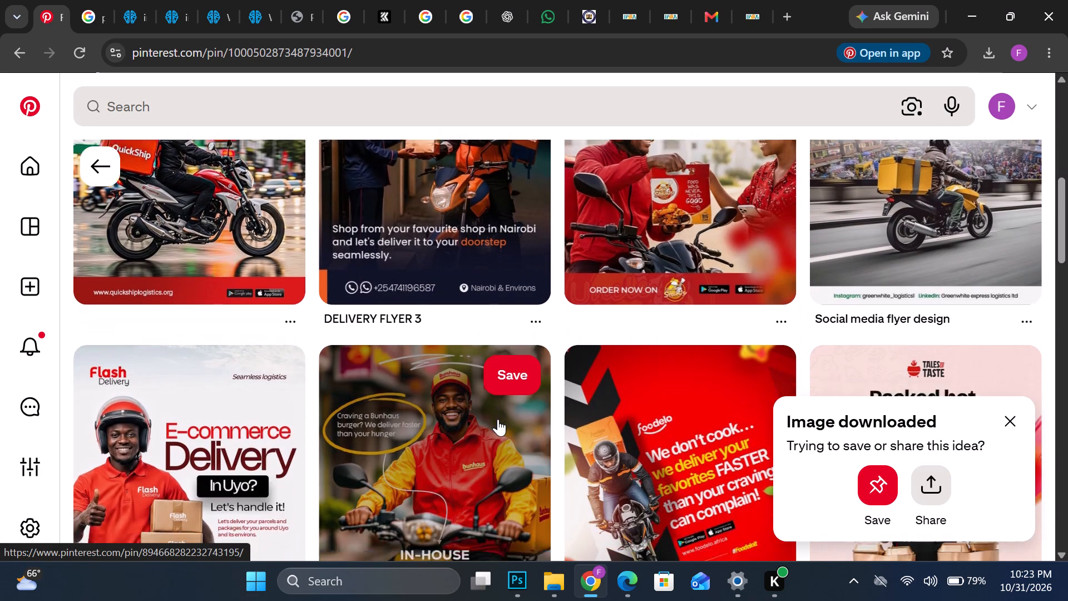
scroll(498, 419, "down", 1)
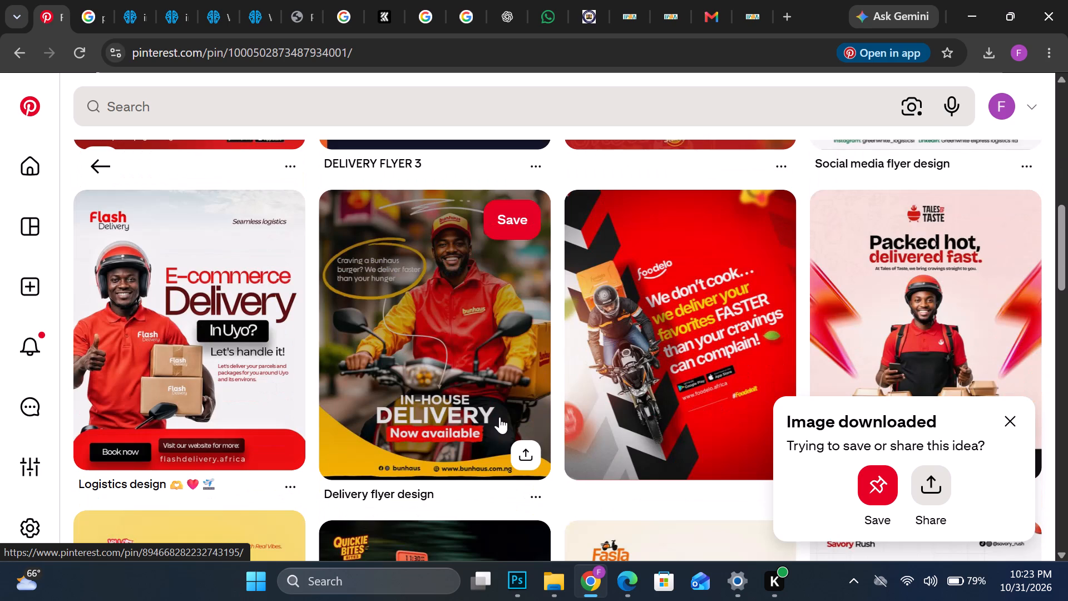
scroll(500, 416, "down", 3)
scroll(500, 416, "up", 2)
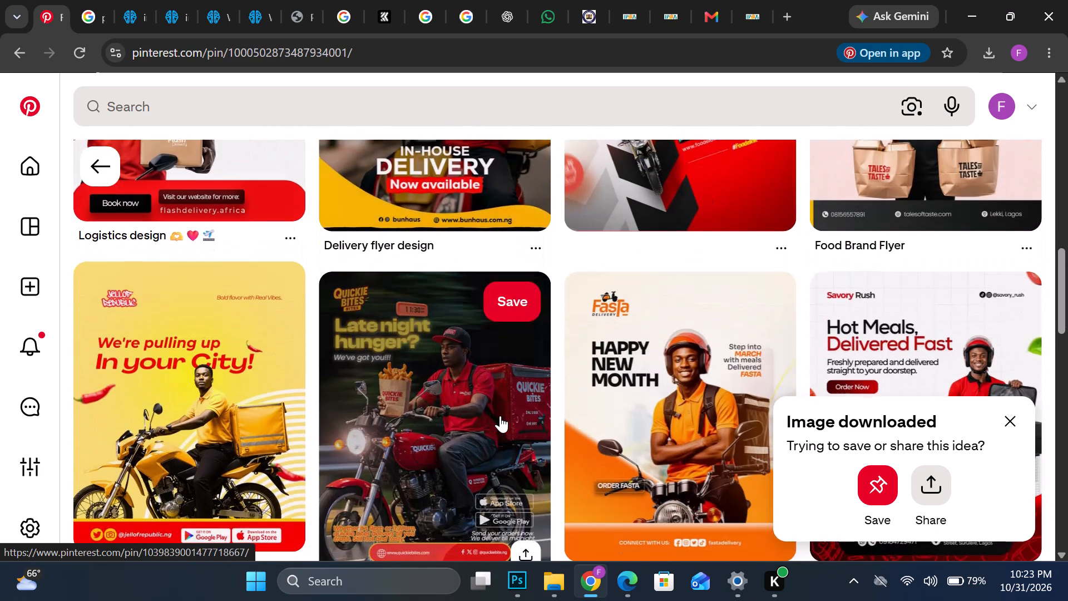
scroll(500, 416, "up", 11)
scroll(503, 412, "down", 1)
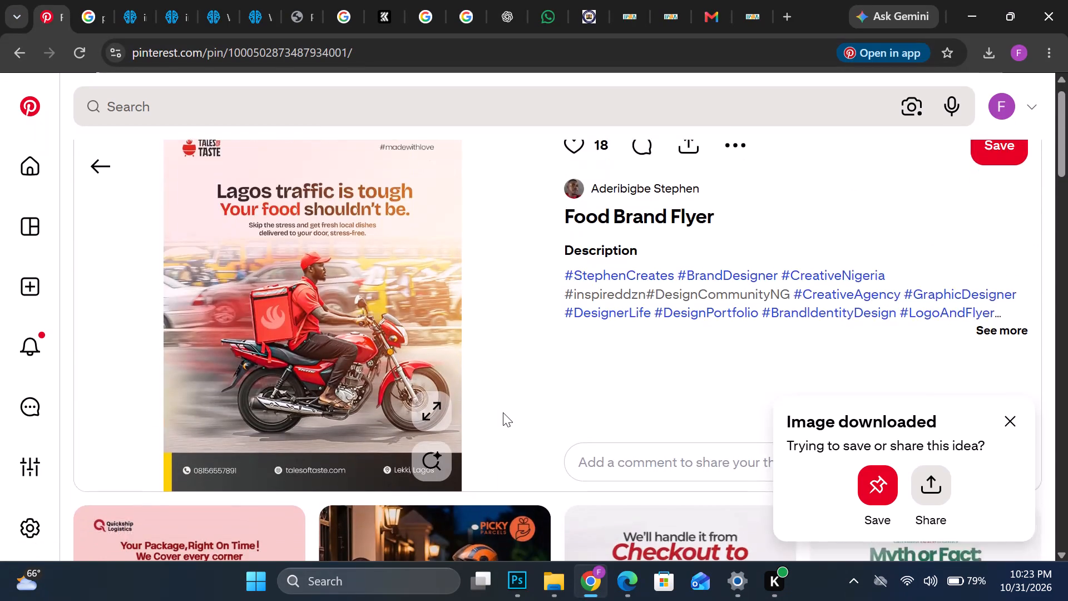
scroll(503, 412, "up", 3)
scroll(503, 412, "down", 4)
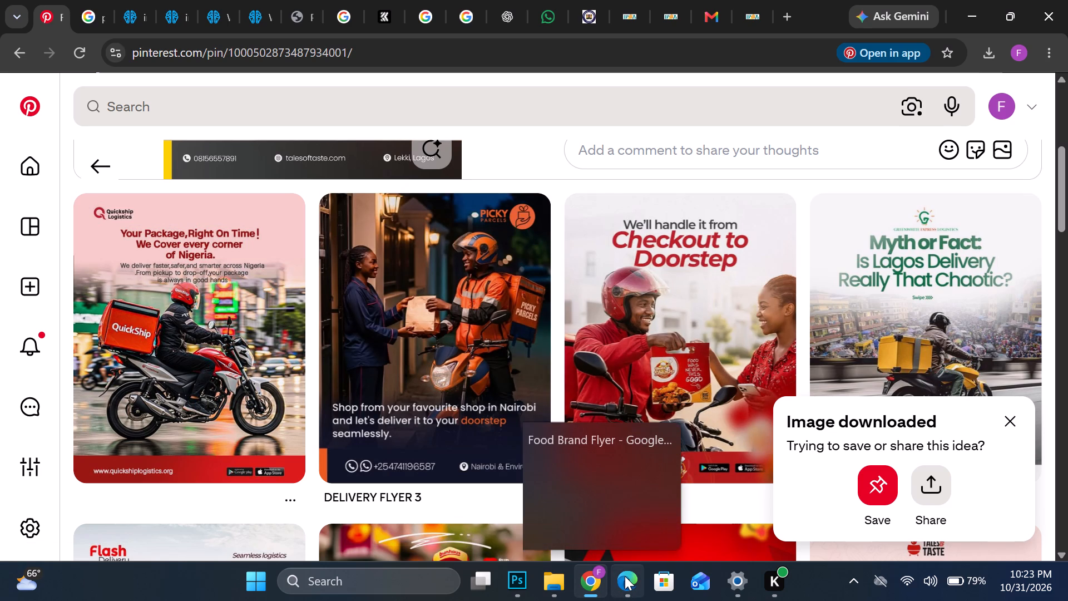
scroll(626, 533, "down", 2)
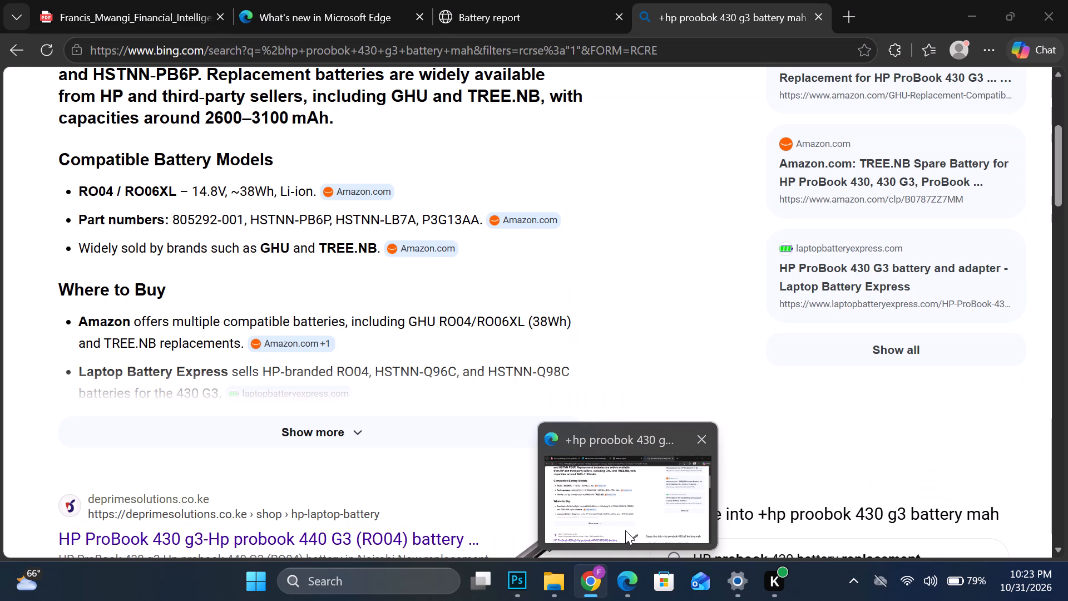
scroll(625, 530, "up", 3)
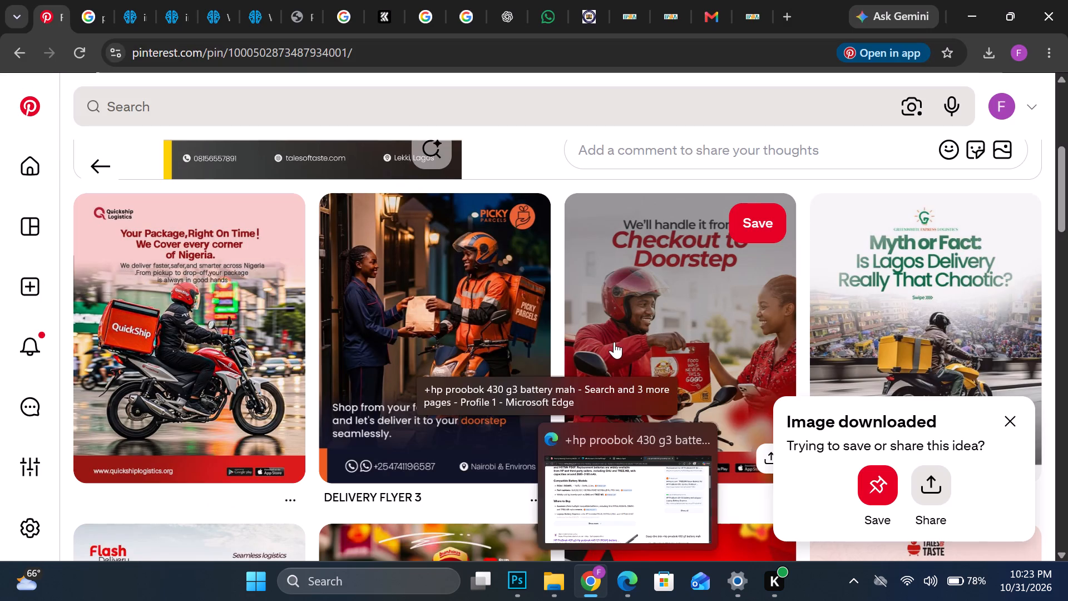
scroll(864, 297, "up", 2)
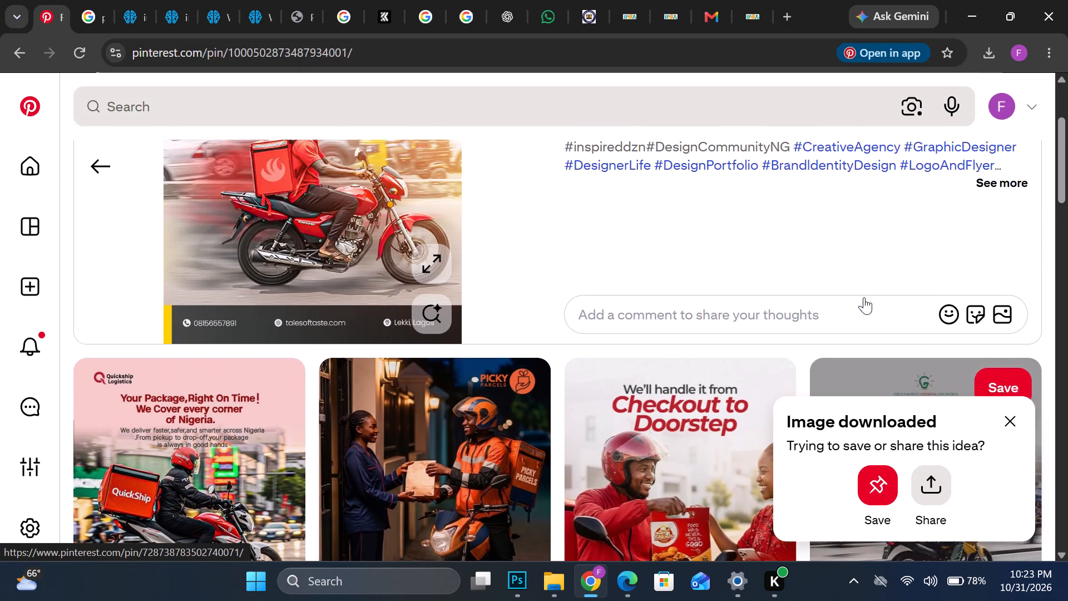
scroll(864, 297, "down", 3)
scroll(864, 297, "up", 1)
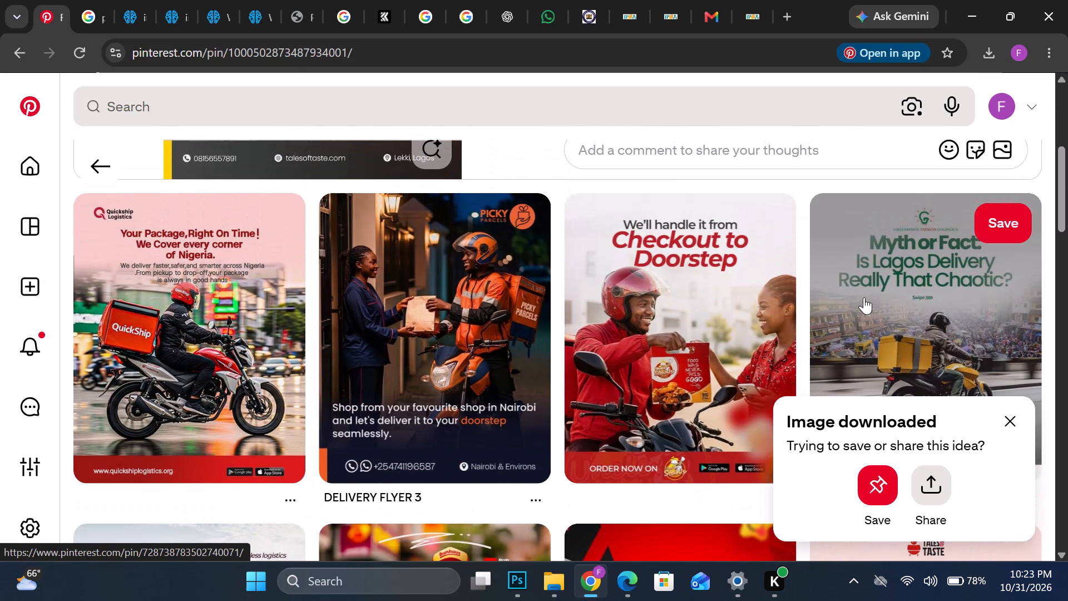
scroll(864, 297, "down", 4)
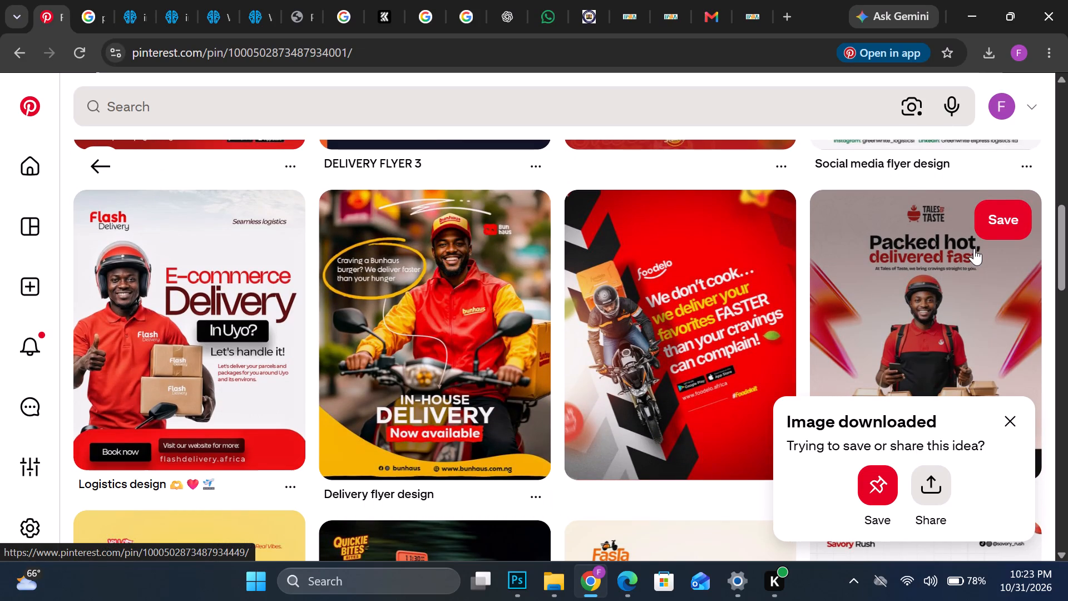
Open the Tales of Taste "Packed hot, delivered fast." flyer and examine its design and related flyers for headline wording.
left_click(957, 275)
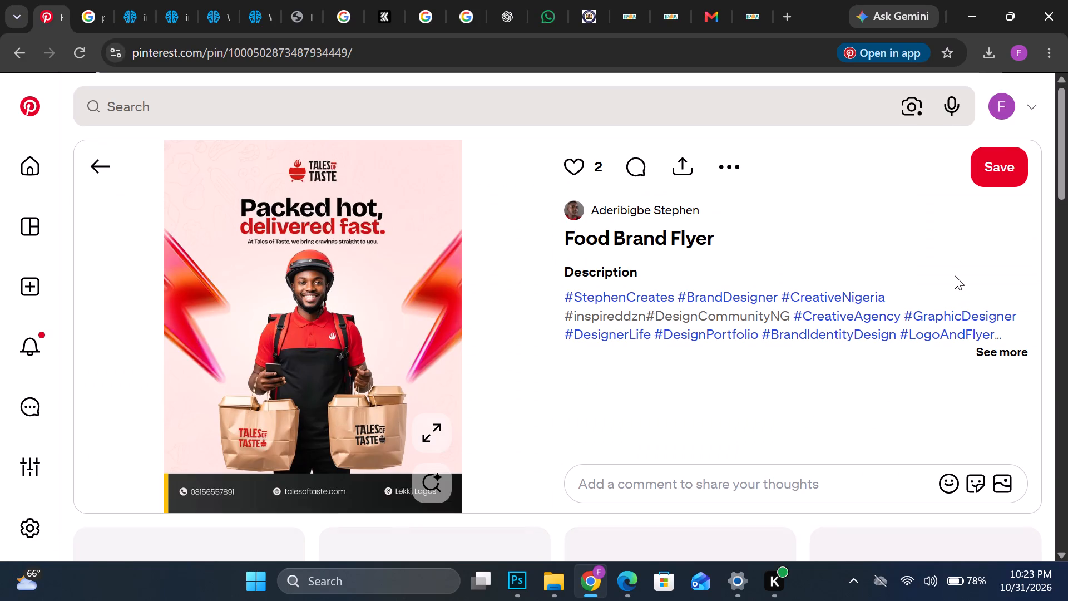
scroll(385, 313, "down", 1)
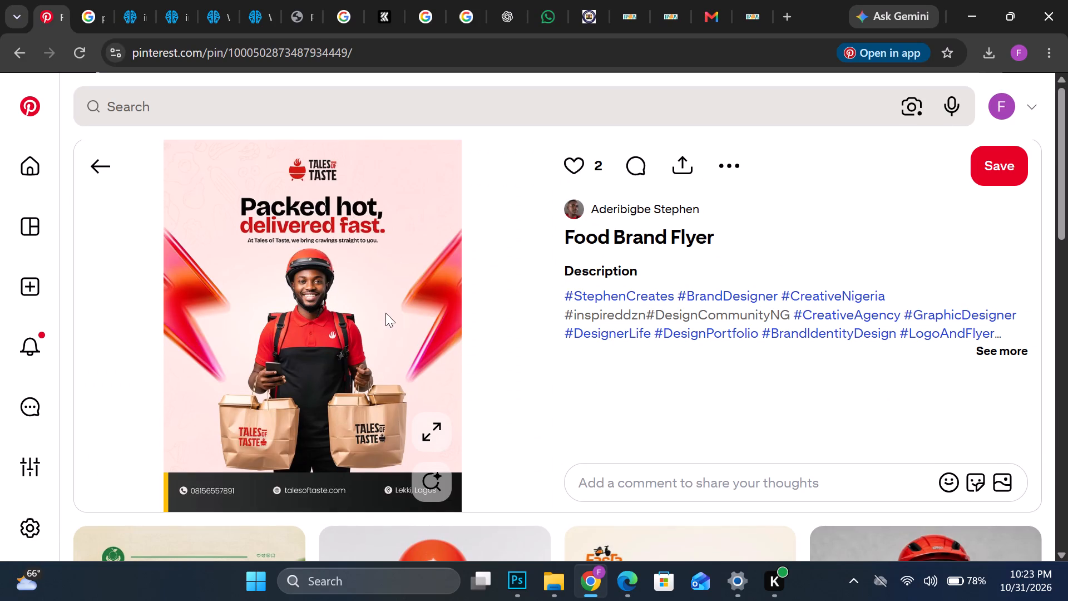
scroll(385, 313, "down", 2)
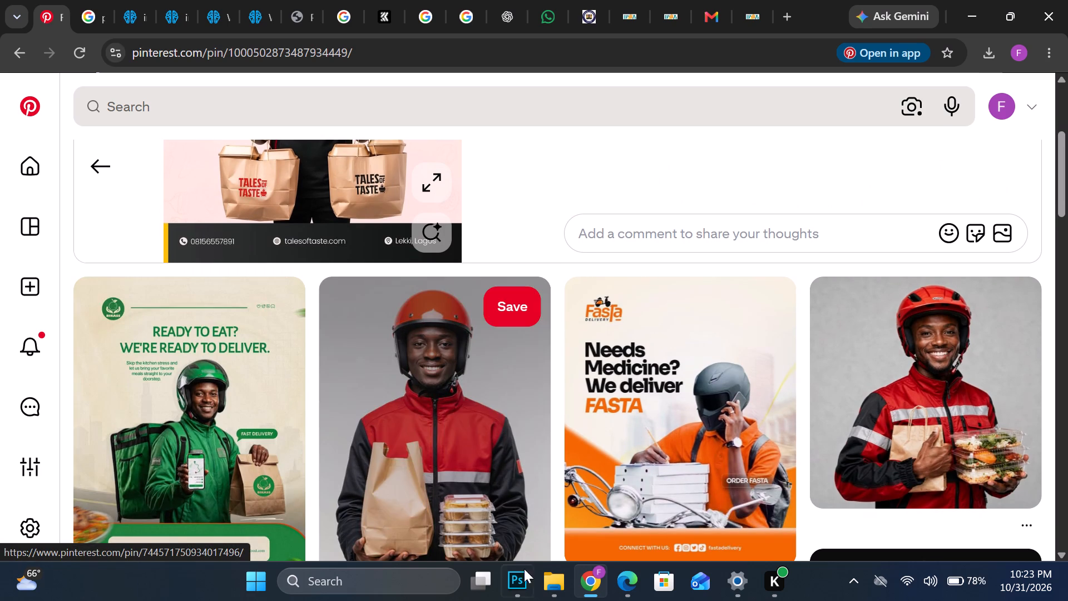
Switch to Photoshop and add a red headline reading "Ready to Eat?" below the Dropmtaani logo in Berlin Sans FB Demi Bold, 231 pt.
left_click(518, 580)
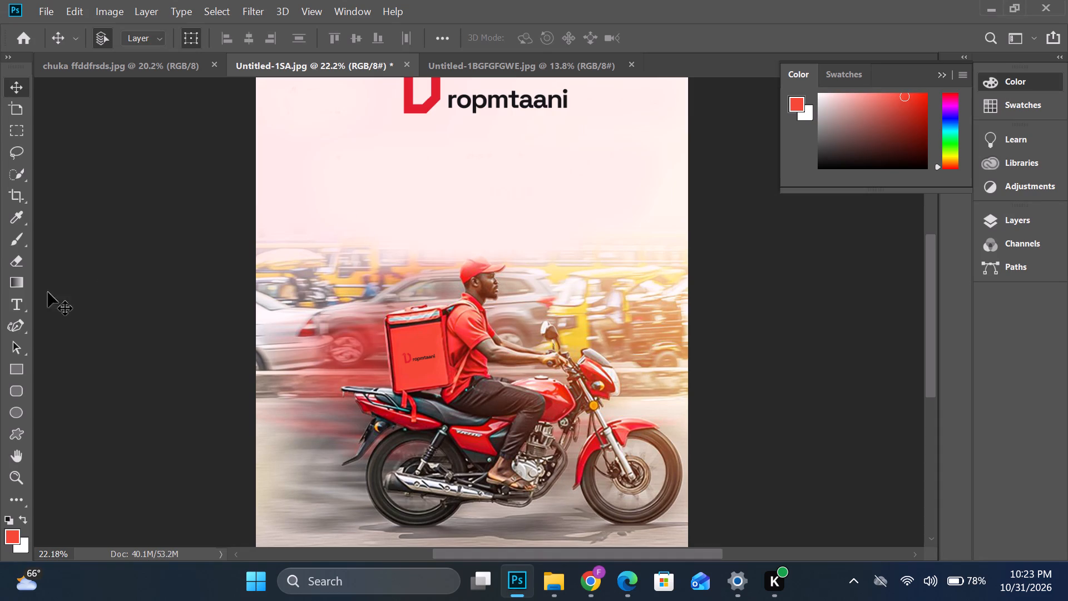
left_click(18, 310)
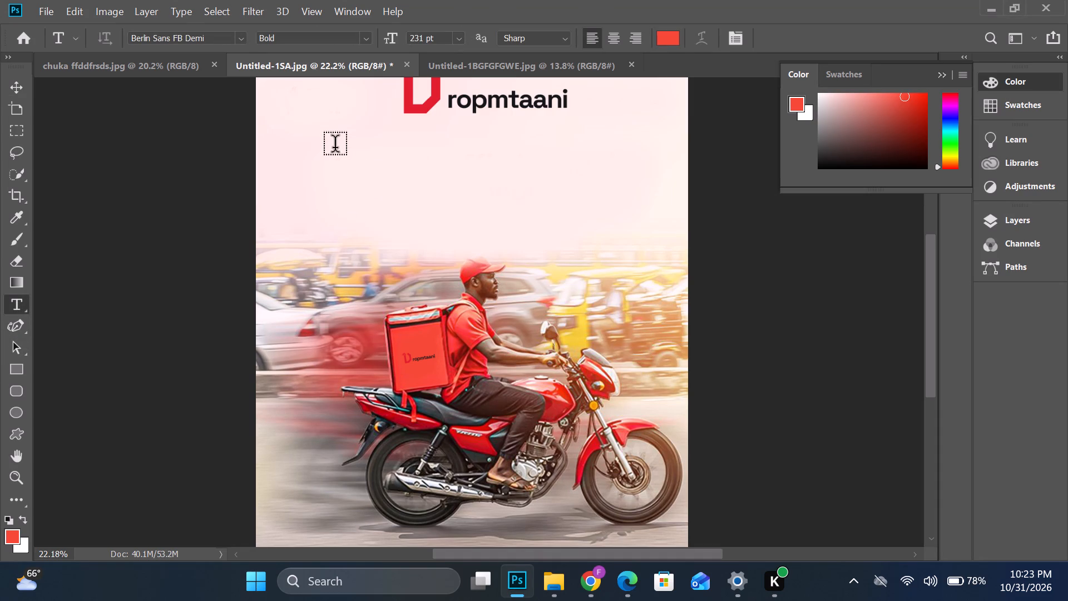
left_click(334, 151)
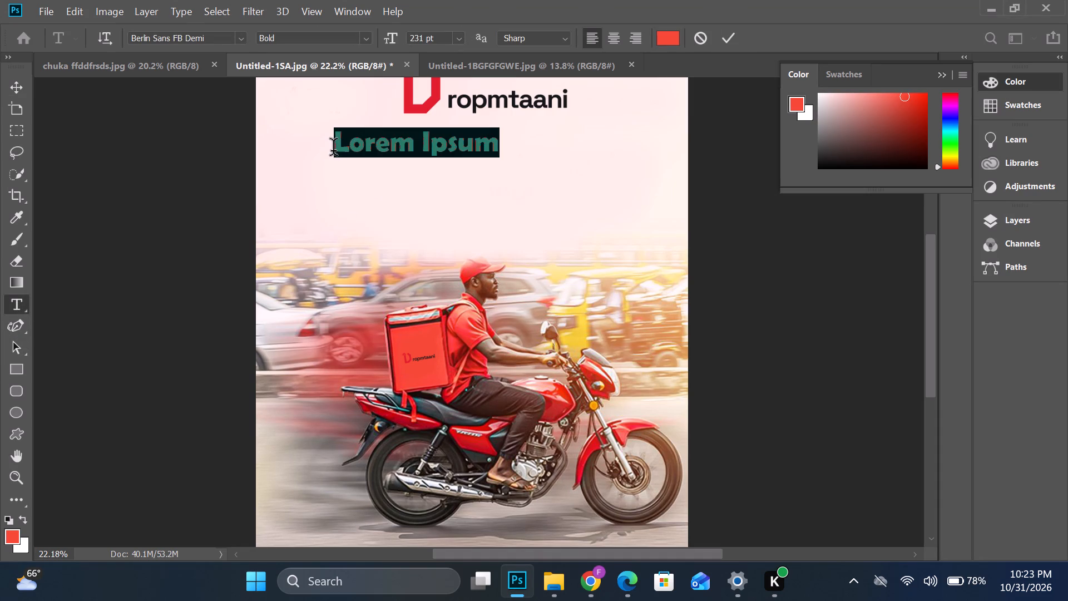
key("r")
key("BackSpace")
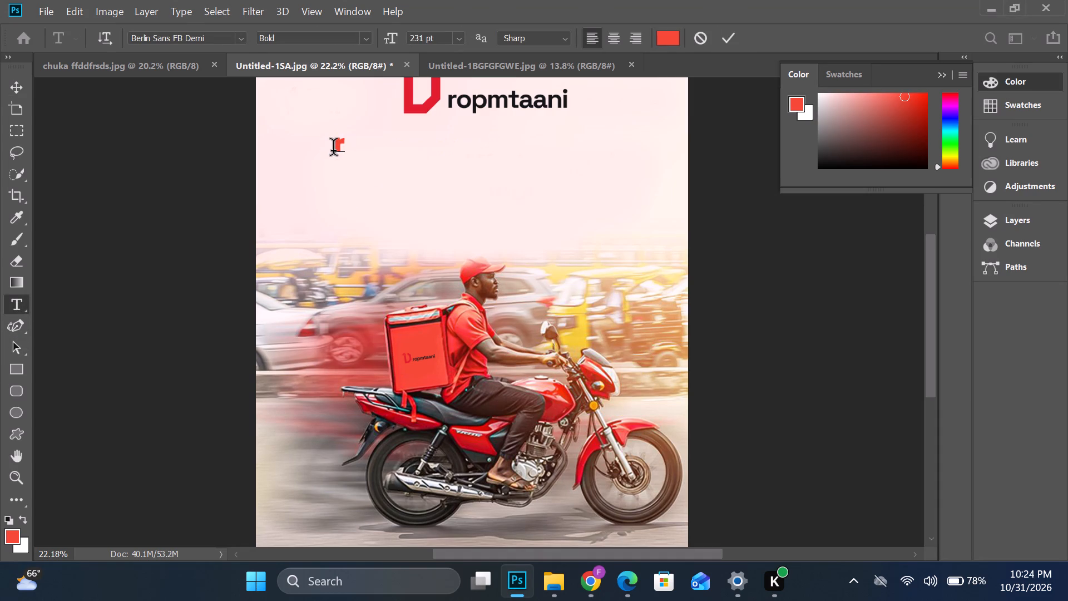
type("eady")
key("space")
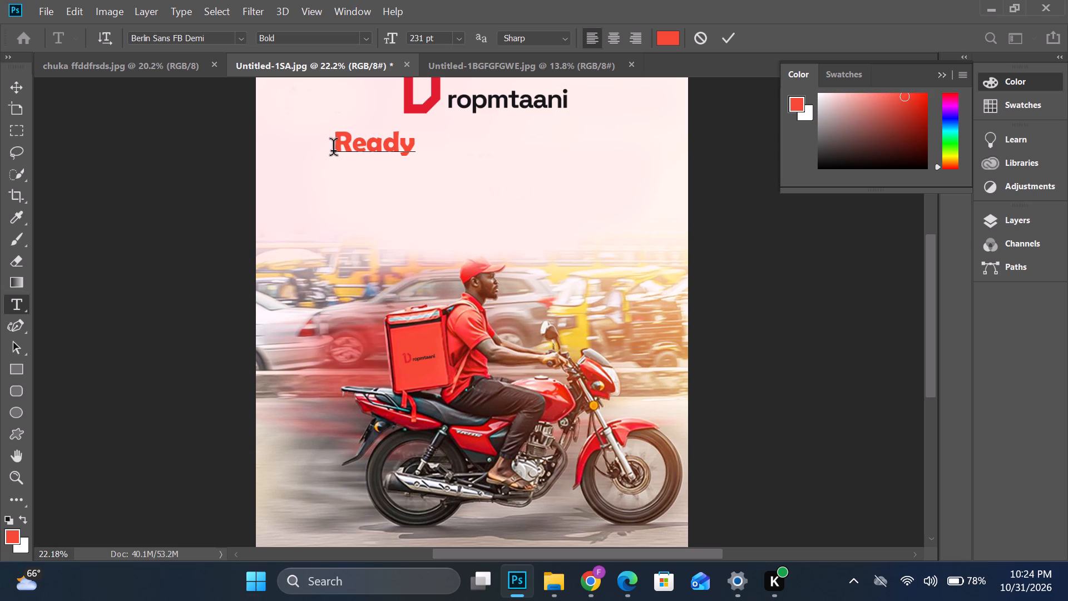
key("e")
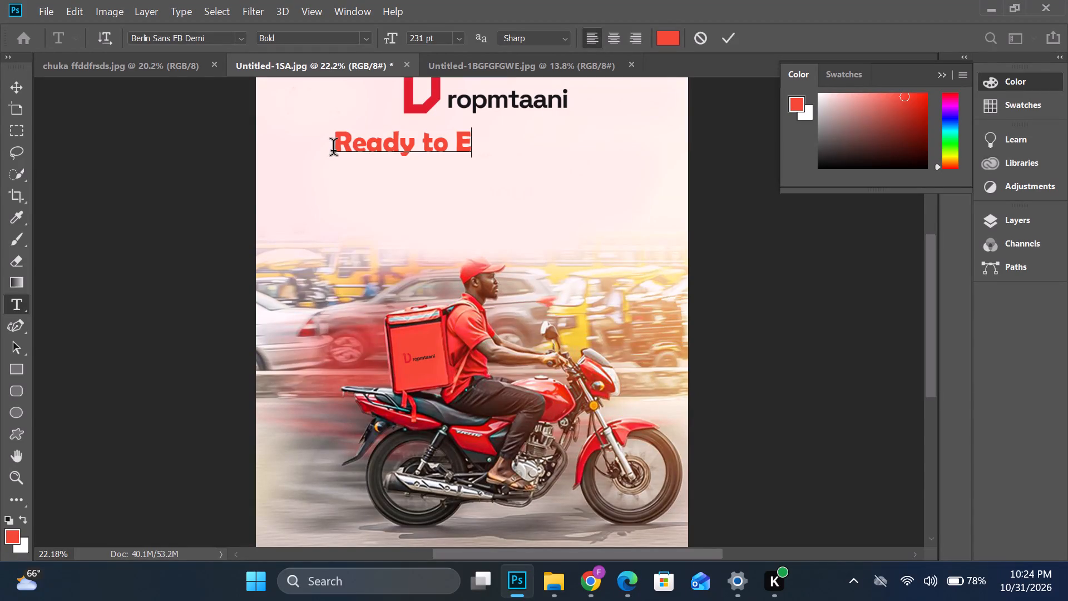
type("at")
type("??")
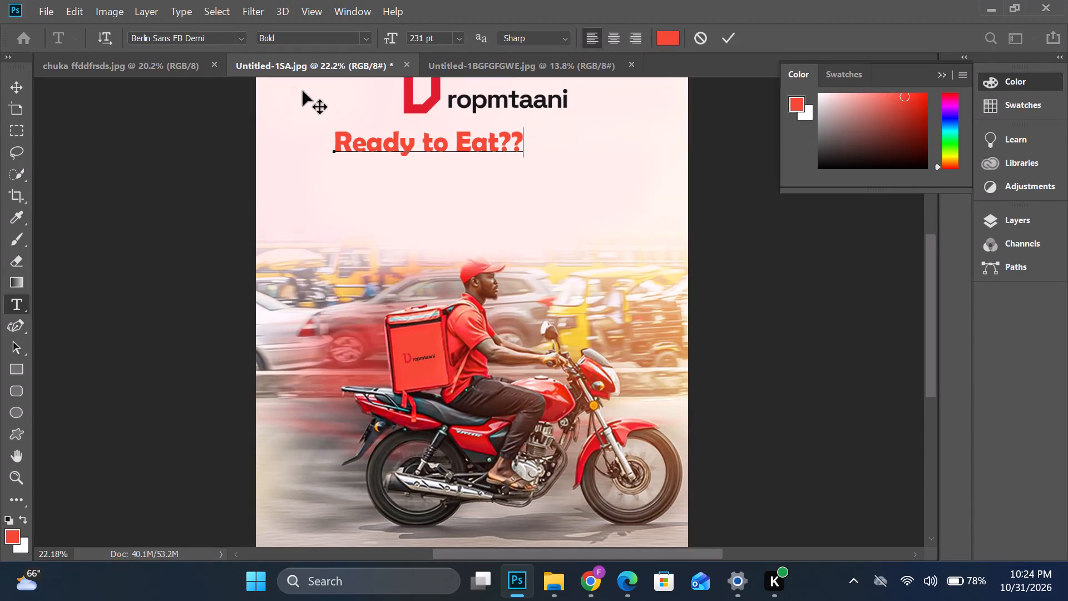
key("BackSpace")
Switch back to Chrome and download the image of the "Packed hot, delivered fast." flyer.
left_click(592, 505)
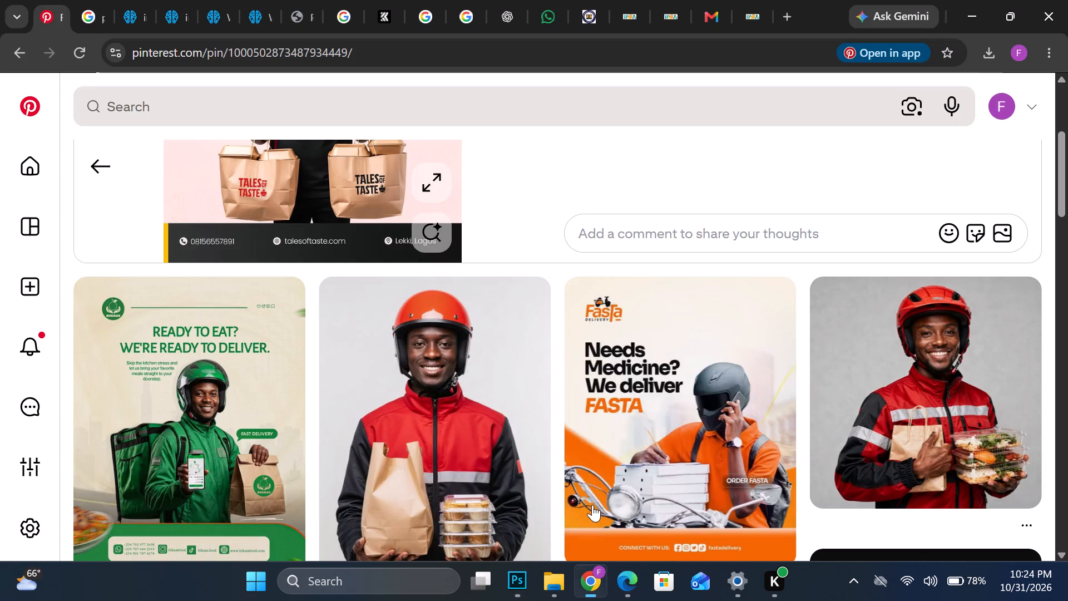
scroll(382, 362, "up", 4)
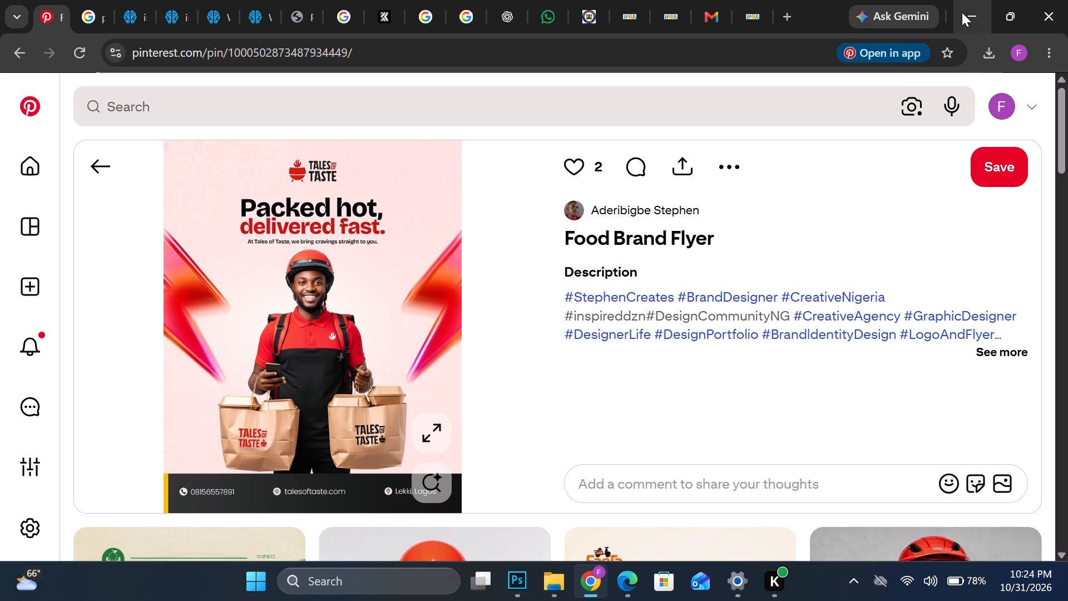
left_click(719, 171)
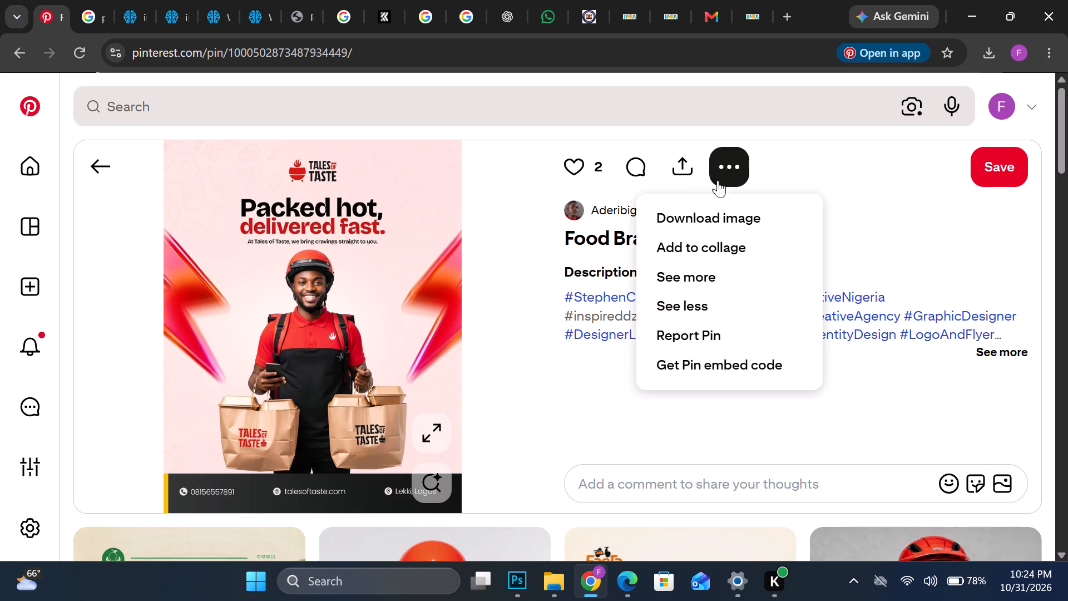
left_click(703, 223)
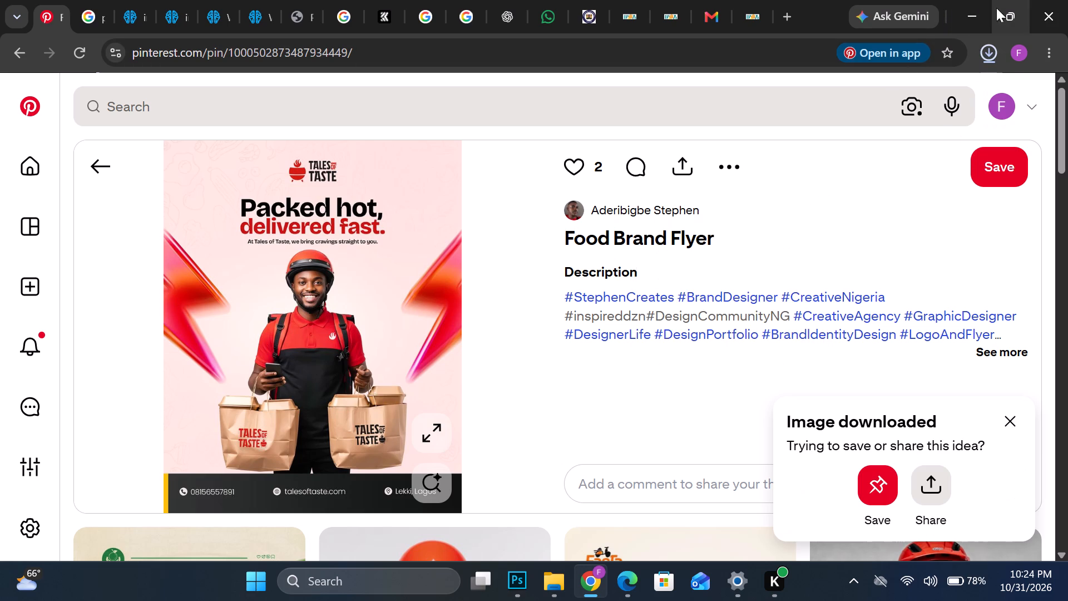
Switch to Photoshop and replace the "Ready to Eat?" headline text with "Packed Hot,", checking the wording against the reference flyer in Chrome.
left_click(975, 13)
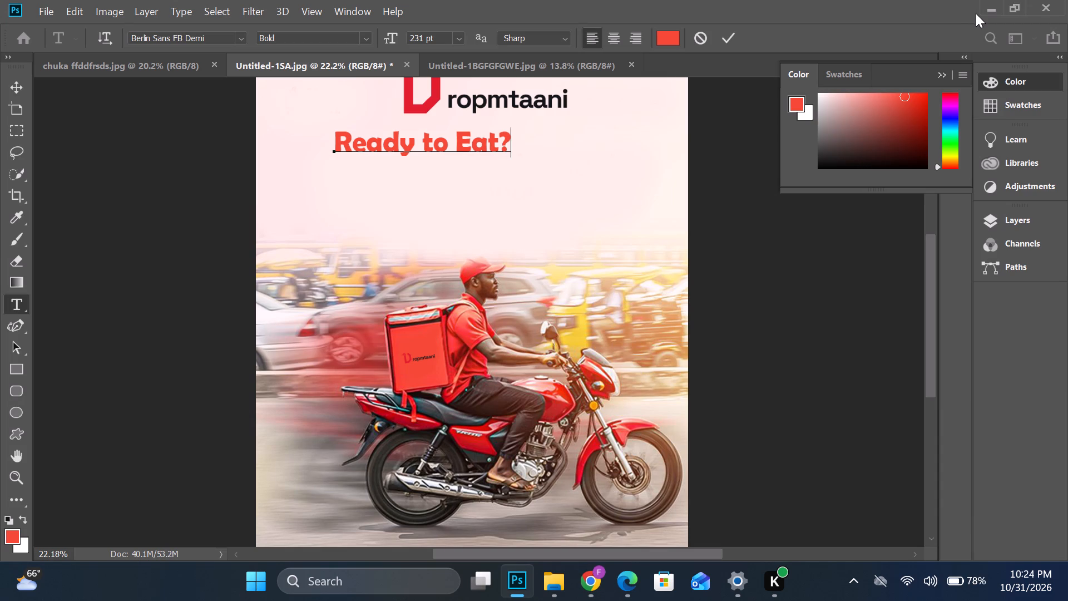
key("BackSpace")
key("BackSpace")
key("BackSpace")
key("BackSpace")
key("BackSpace")
key("BackSpace")
key("BackSpace")
key("BackSpace")
key("BackSpace")
key("BackSpace")
key("BackSpace")
key("BackSpace")
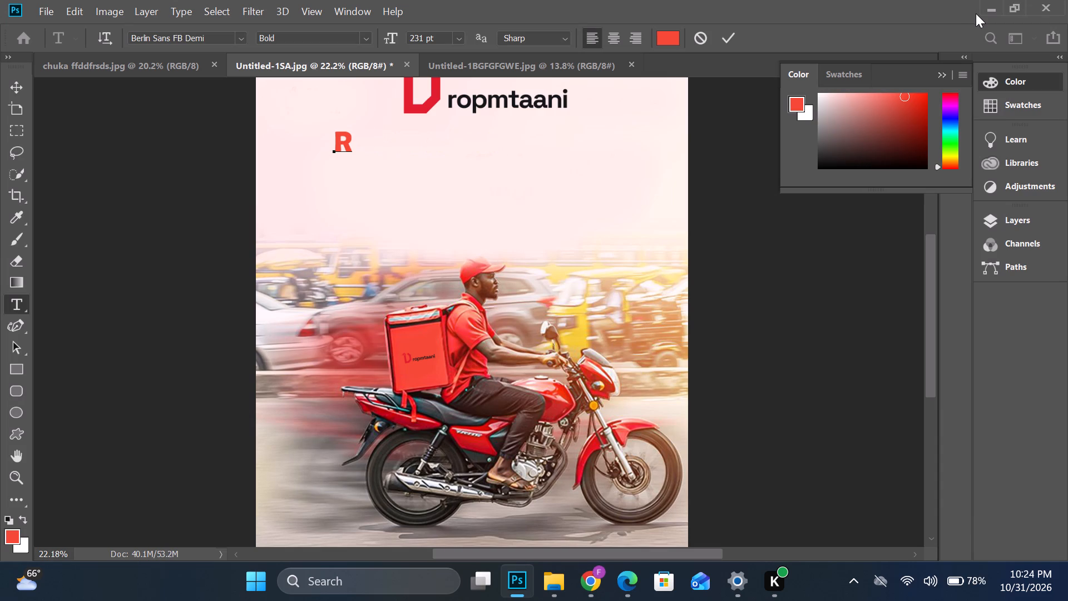
key("BackSpace")
type("packed")
key("BackSpace")
key("BackSpace")
key("BackSpace")
key("BackSpace")
key("BackSpace")
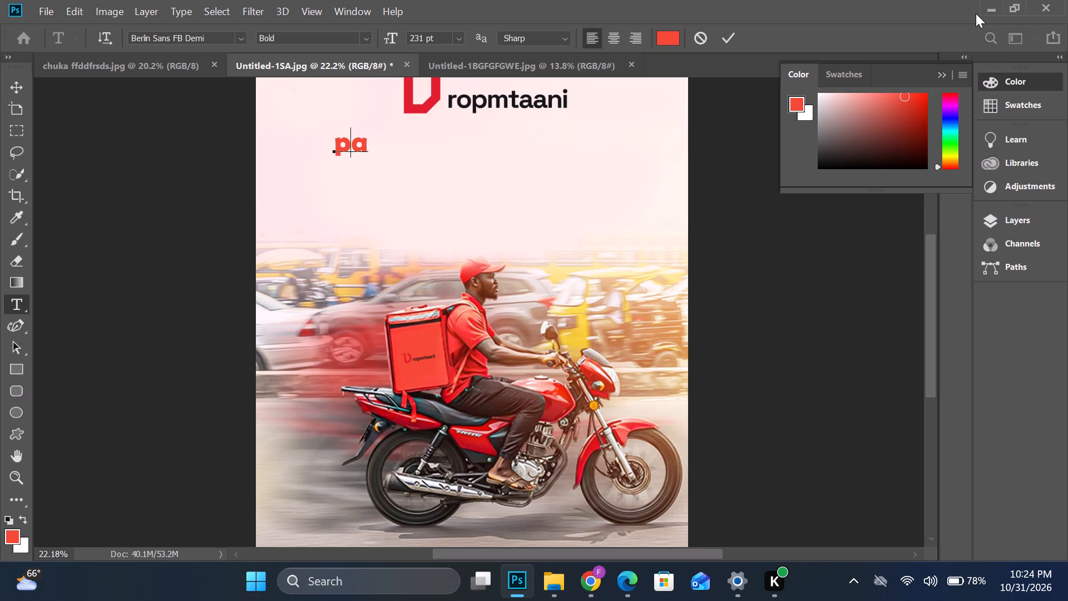
key("BackSpace")
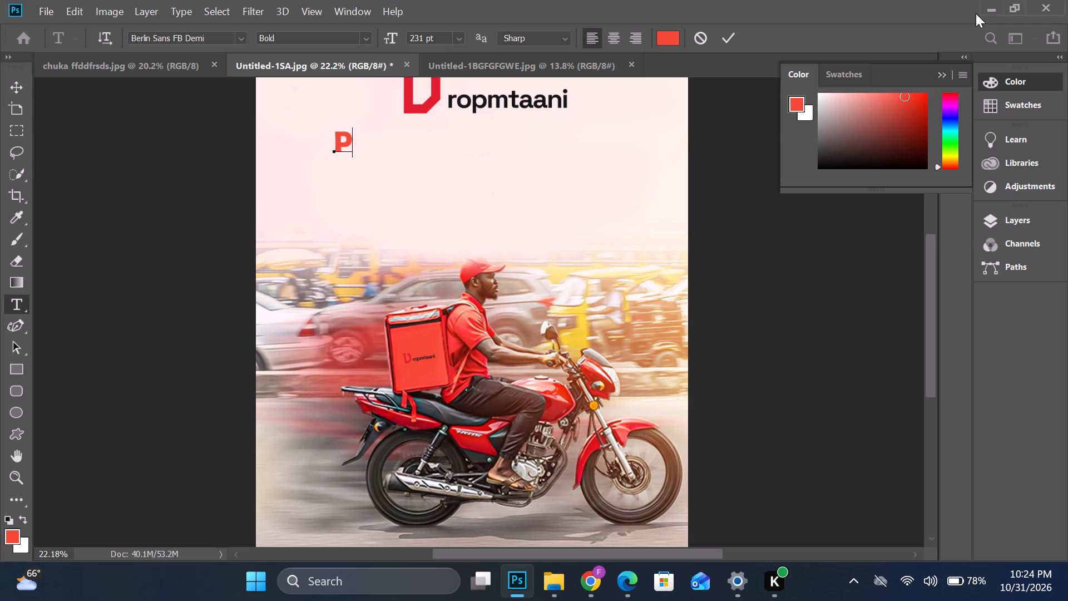
type("acked")
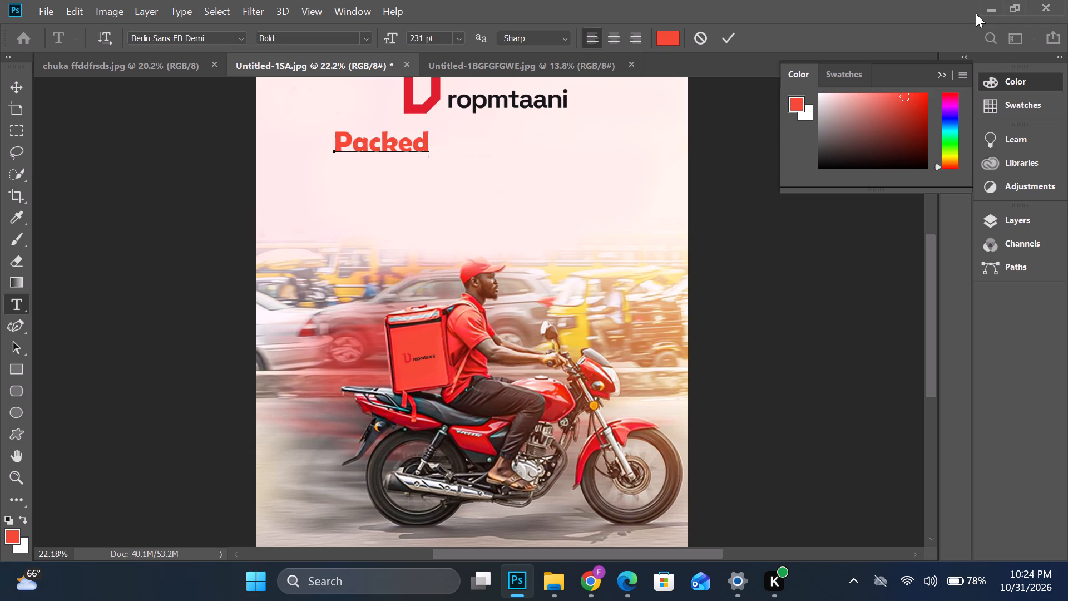
key("space")
type("ot")
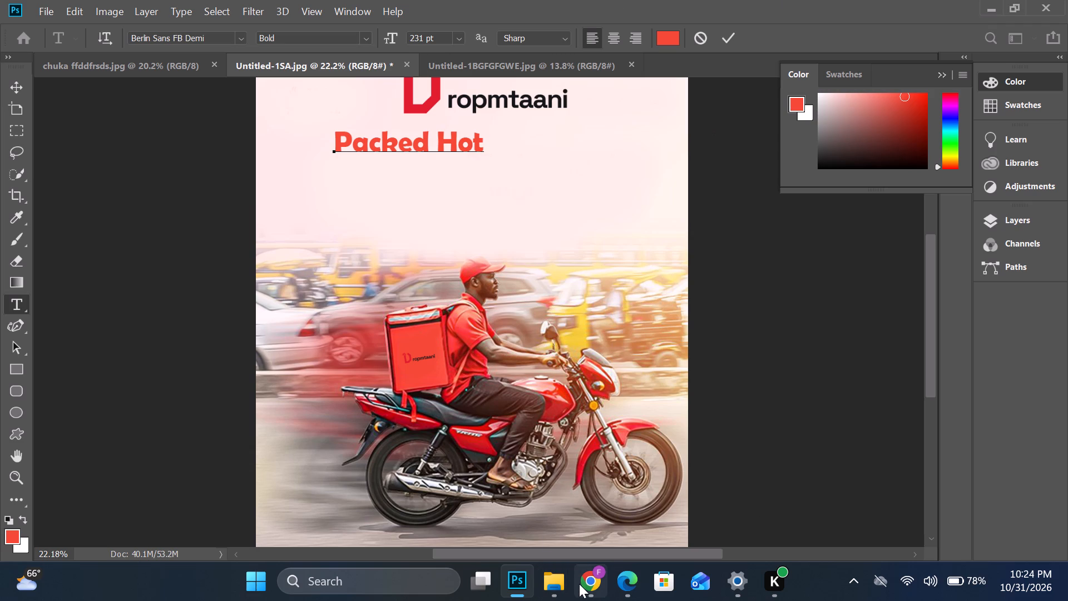
left_click(585, 542)
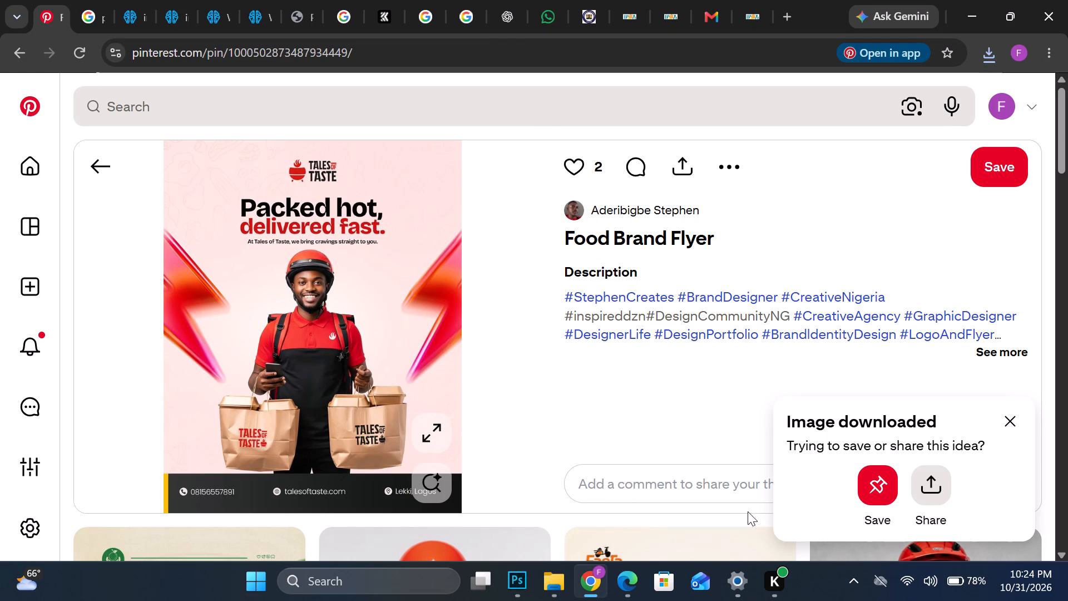
left_click(520, 588)
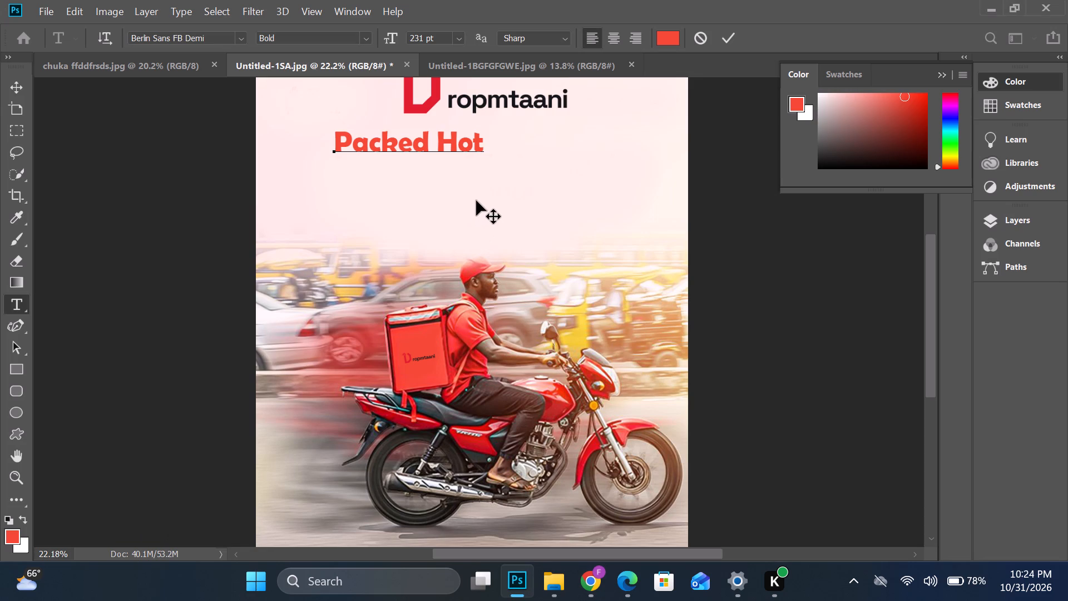
key("comma")
Enlarge the whole "Packed Hot," headline to 359 pt.
left_click_drag(494, 147, 228, 145)
left_click_drag(388, 36, 452, 52)
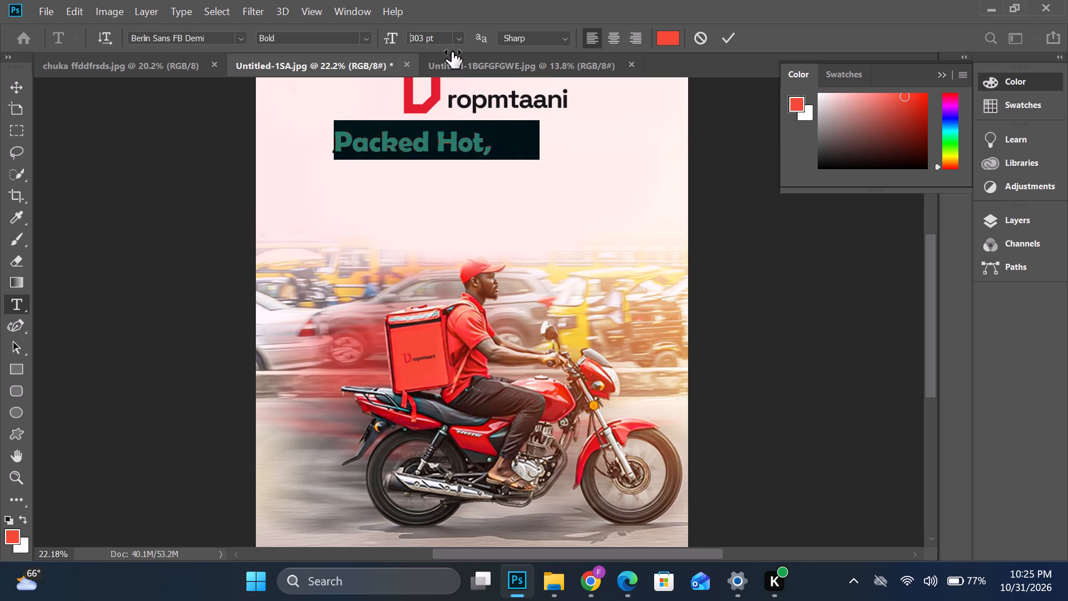
left_click_drag(452, 52, 493, 58)
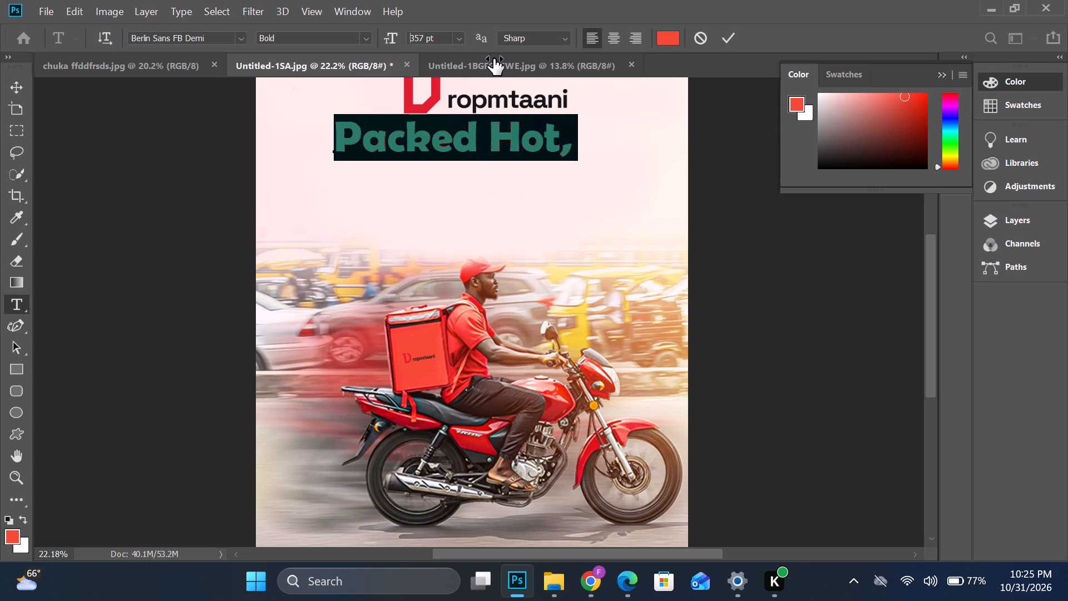
left_click_drag(493, 58, 495, 59)
Move the enlarged "Packed Hot," headline slightly right and down so it sits roughly centred beneath the Dropmtaani logo.
left_click(8, 90)
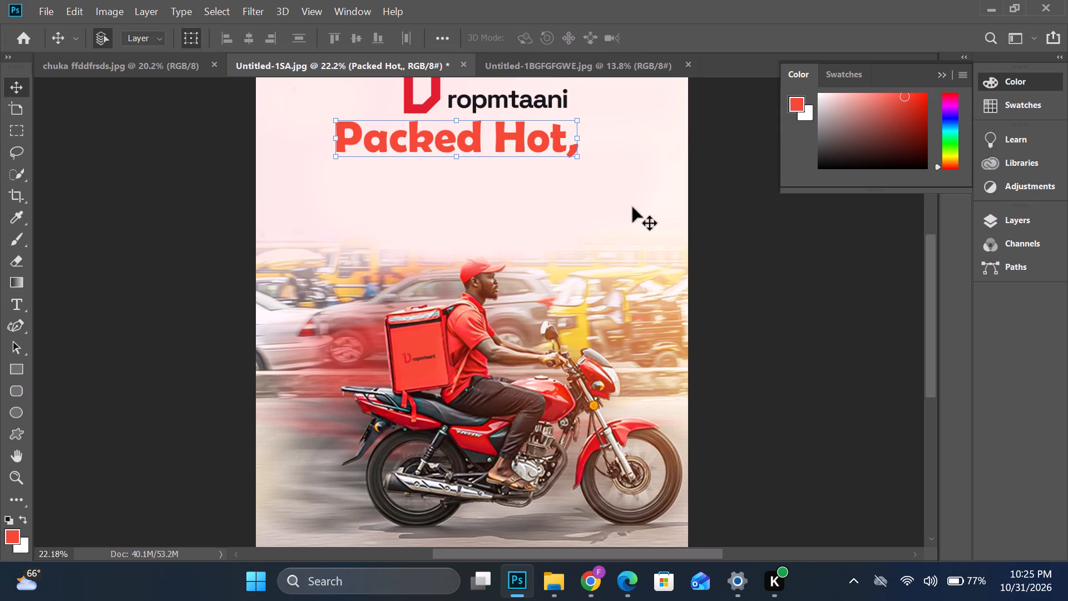
left_click(674, 203)
left_click_drag(530, 145, 554, 149)
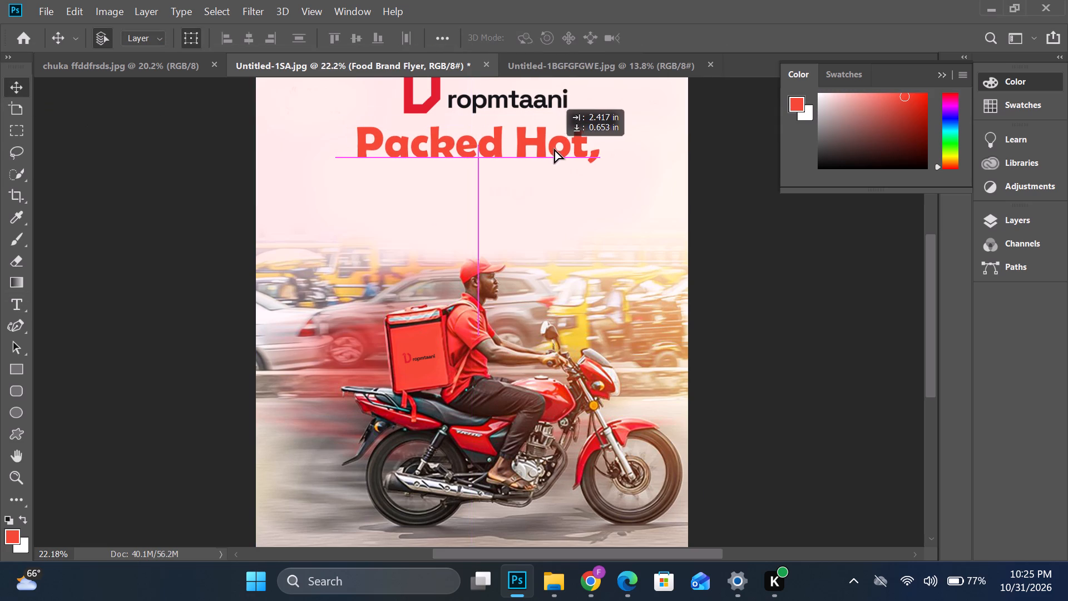
left_click_drag(554, 149, 555, 149)
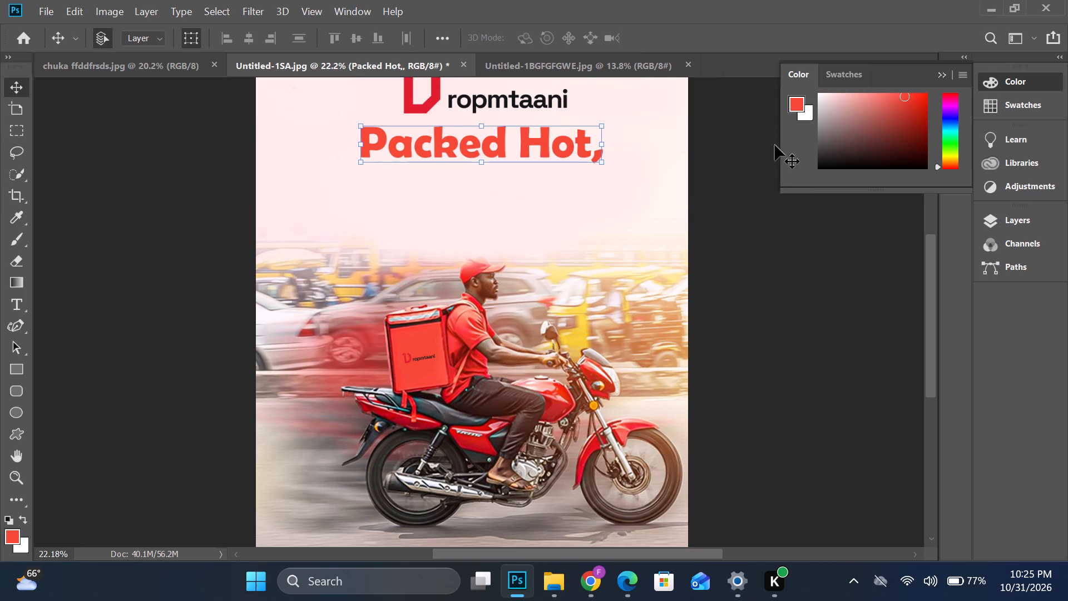
Set the foreground colour to the Dropmtaani logo's red, #e11d2e, by sampling it from the logo mark.
left_click(793, 106)
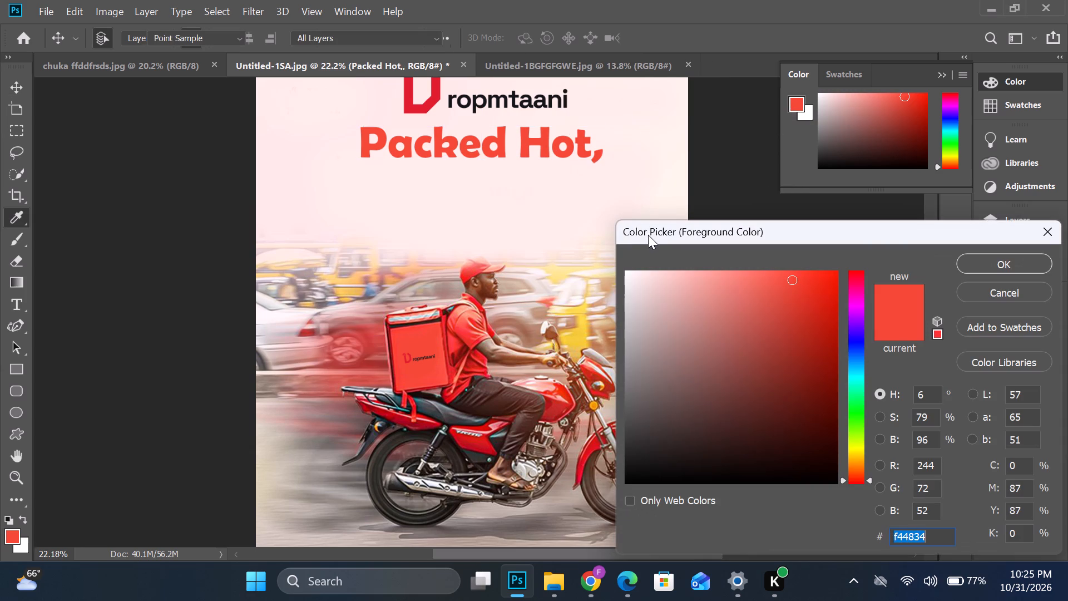
left_click(408, 96)
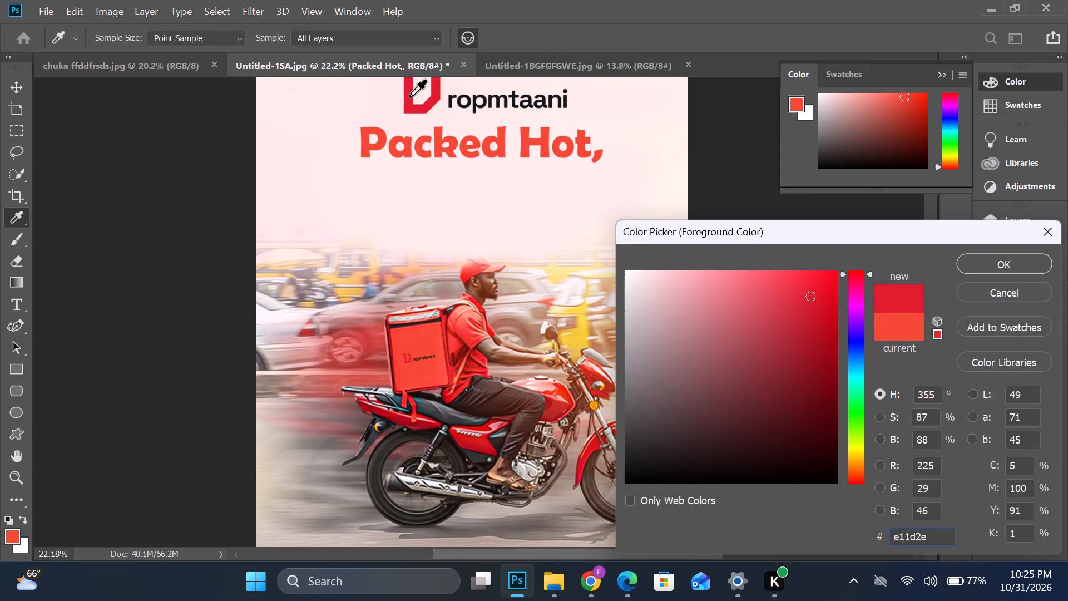
left_click(411, 95)
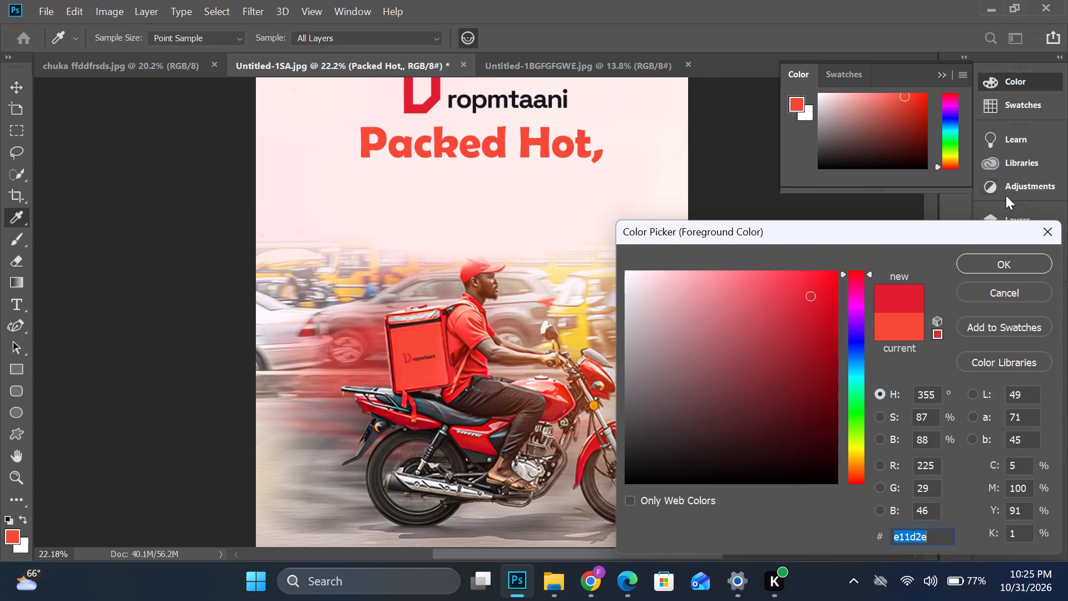
left_click(1016, 263)
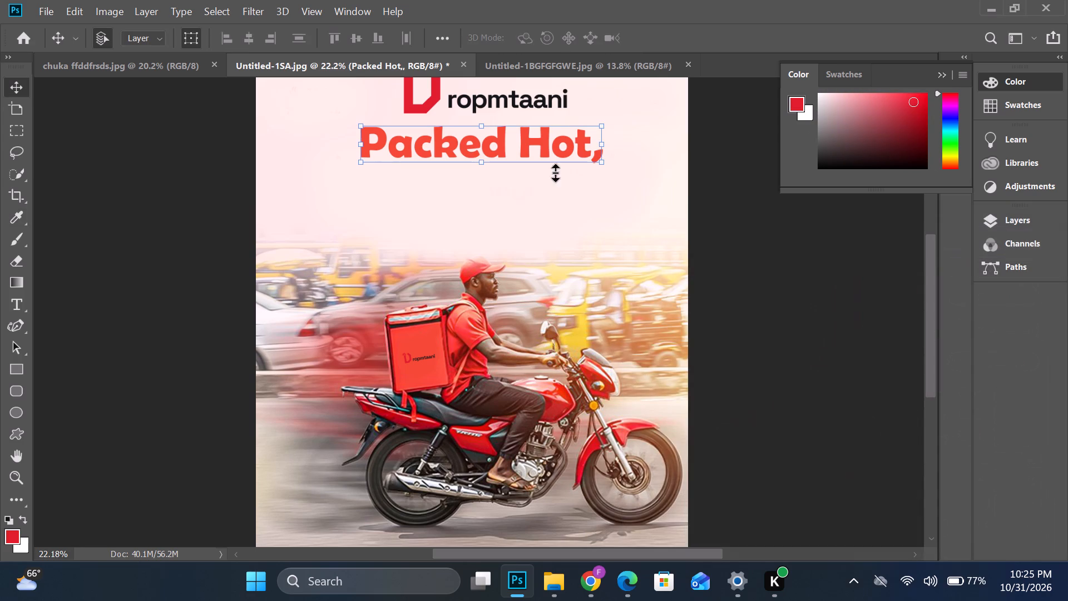
Check the reference flyer's headline in Chrome and recolour the "Packed Hot," text in Photoshop to near-black #010101.
left_click(170, 183)
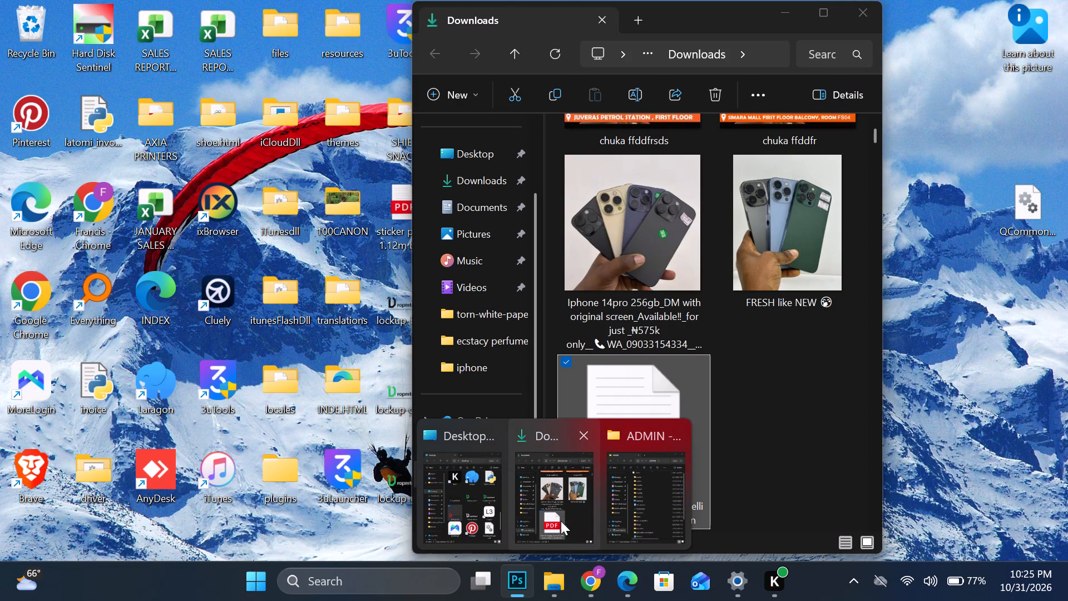
left_click(590, 587)
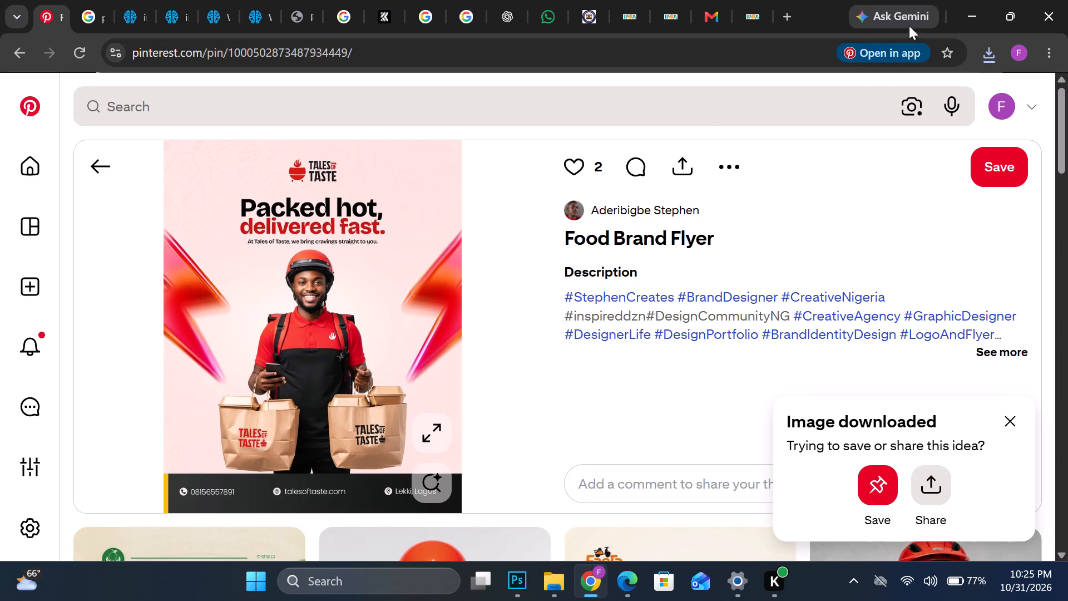
left_click(960, 13)
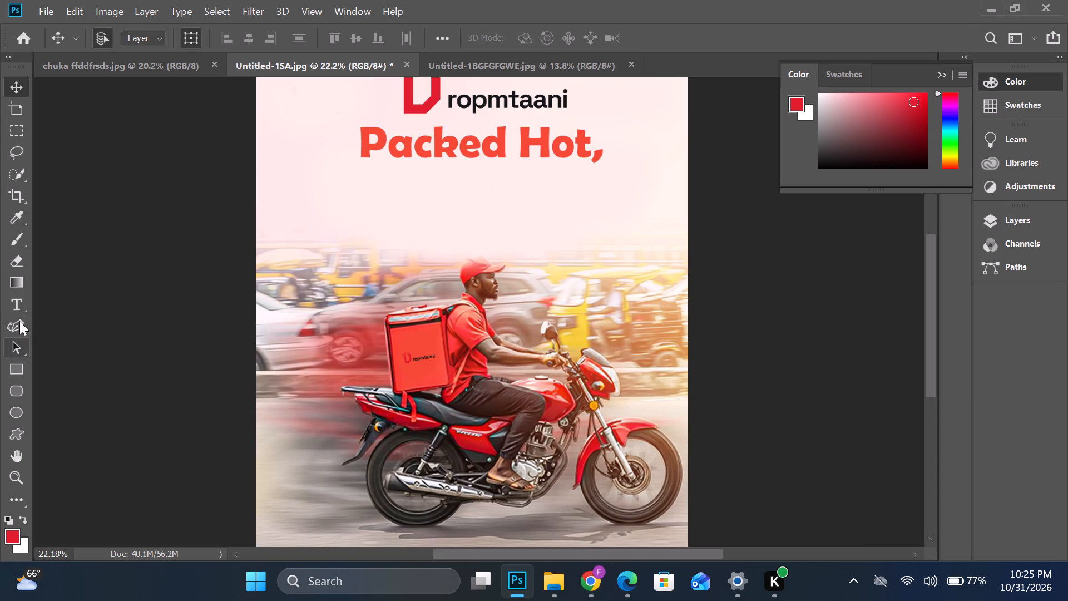
left_click(19, 311)
left_click(452, 139)
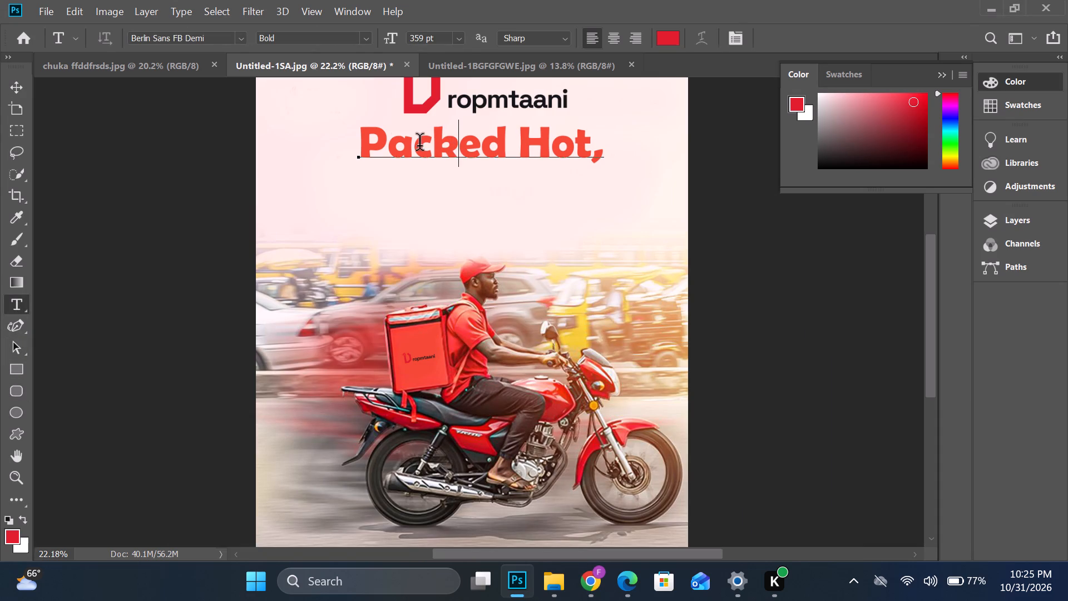
left_click_drag(359, 145, 606, 144)
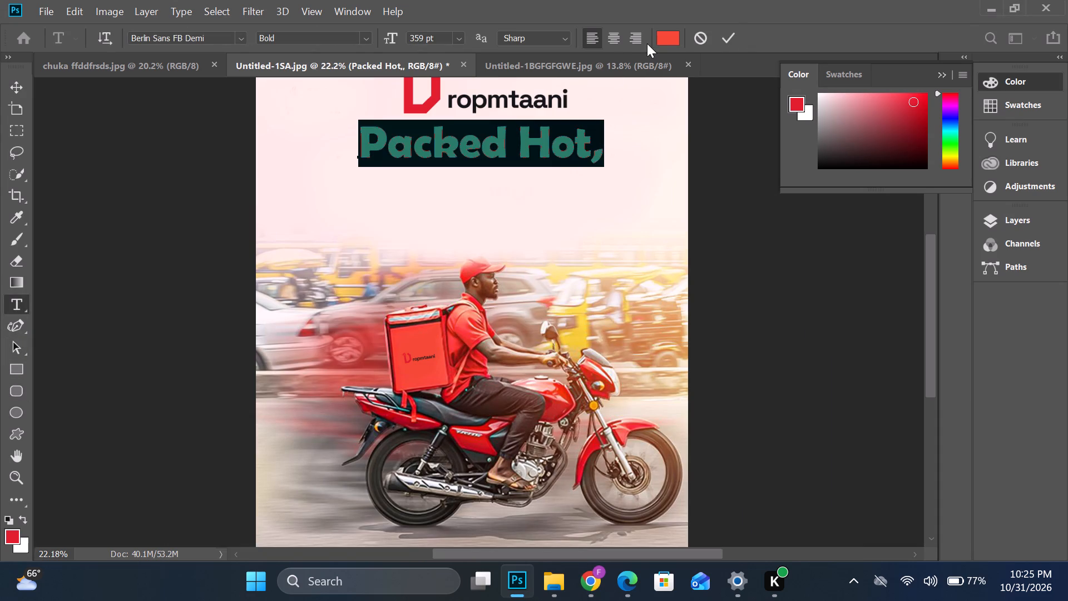
left_click(662, 37)
left_click(415, 107)
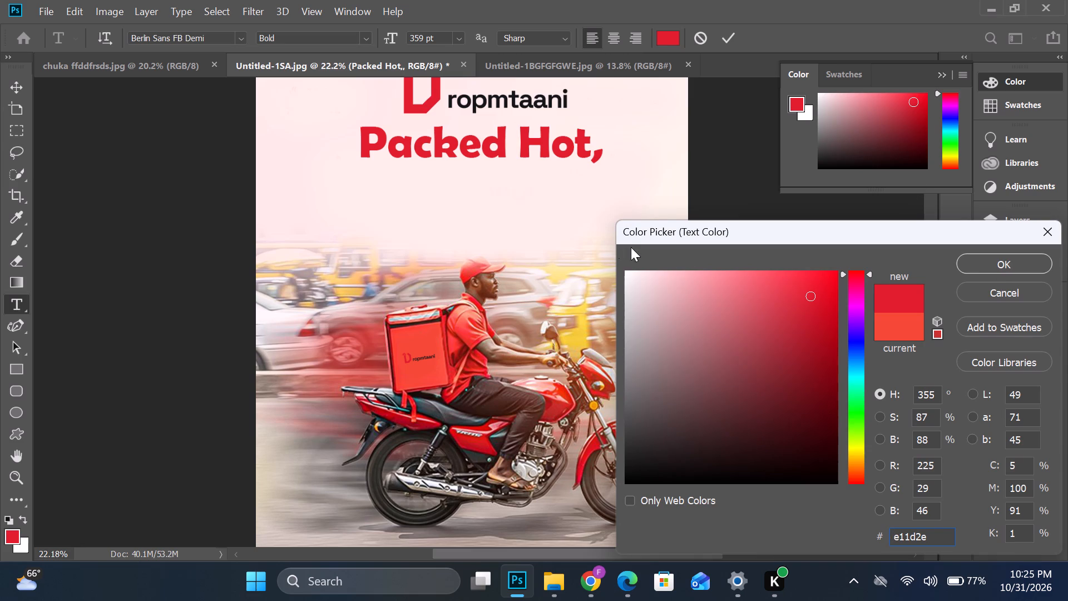
left_click(626, 482)
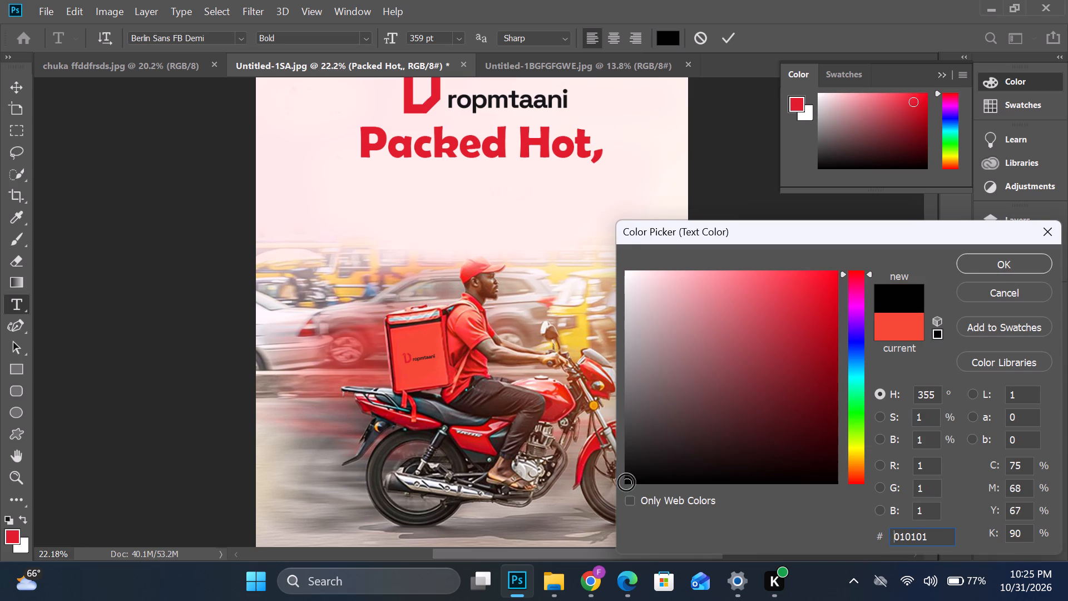
left_click(971, 266)
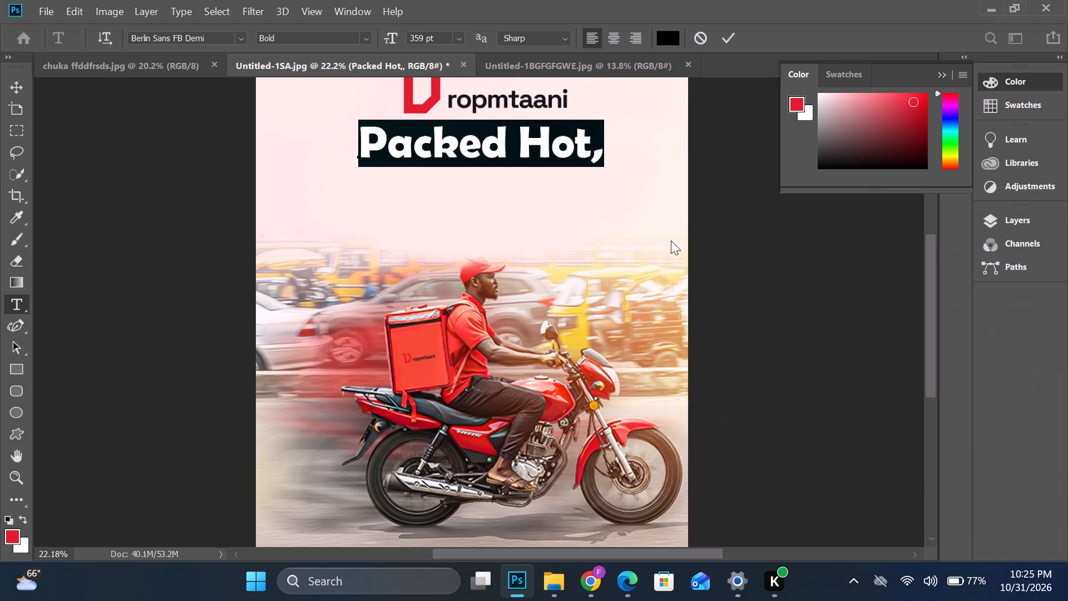
left_click(726, 41)
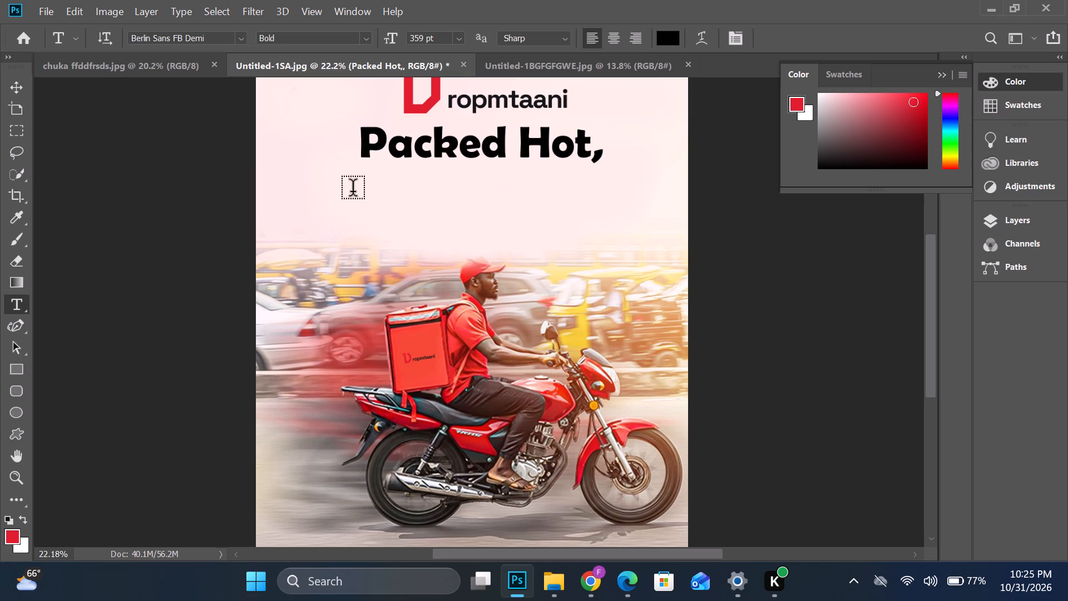
Add a second black headline line reading "delivered fast." at 359 pt directly below "Packed Hot,", checking the wording against the flyer in Chrome.
left_click(353, 191)
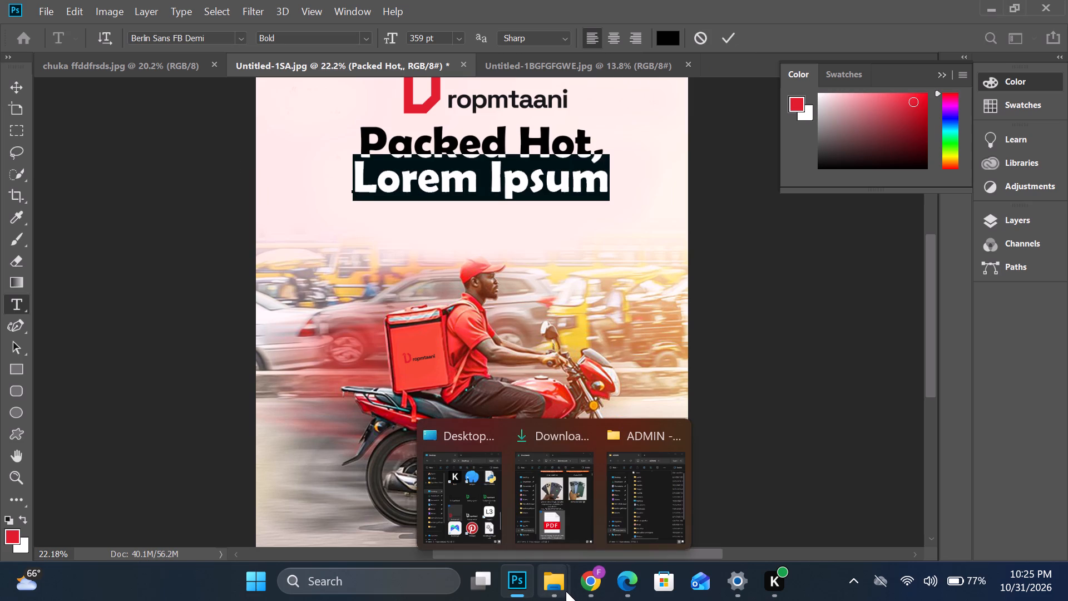
left_click(582, 584)
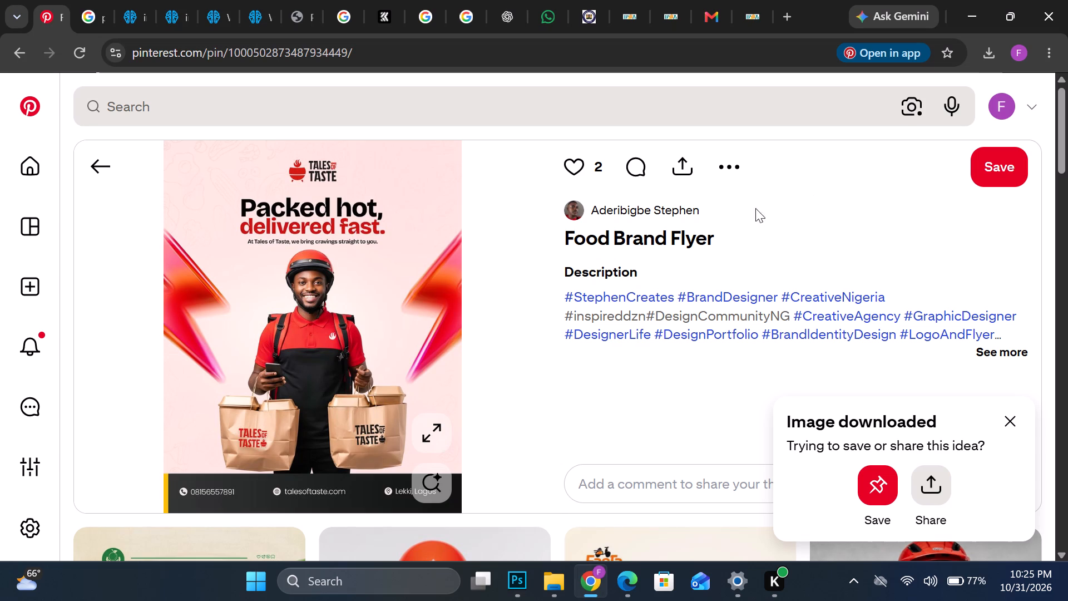
left_click(962, 14)
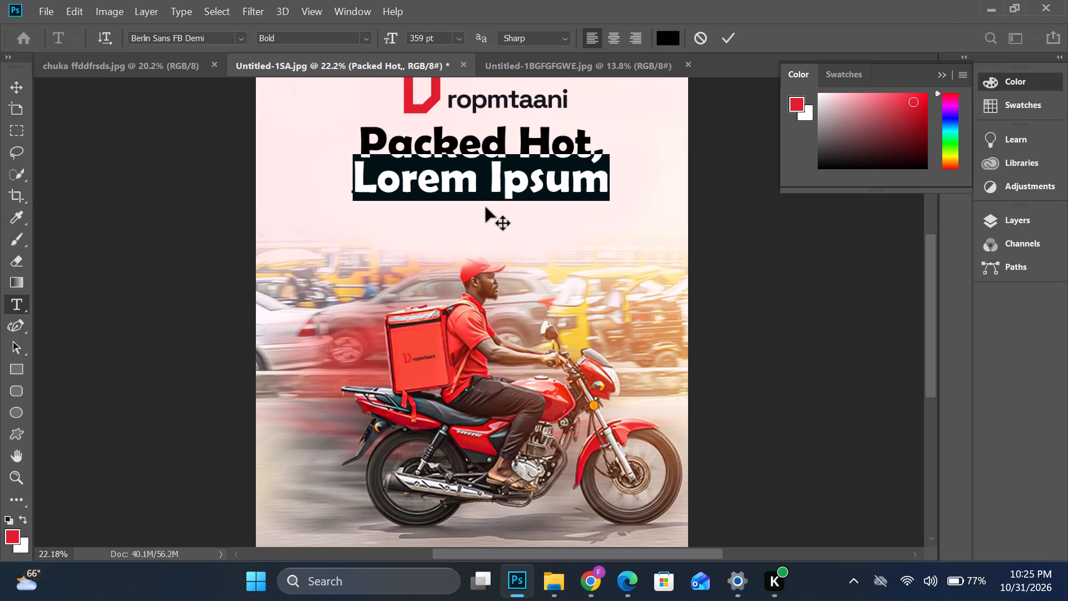
type("de")
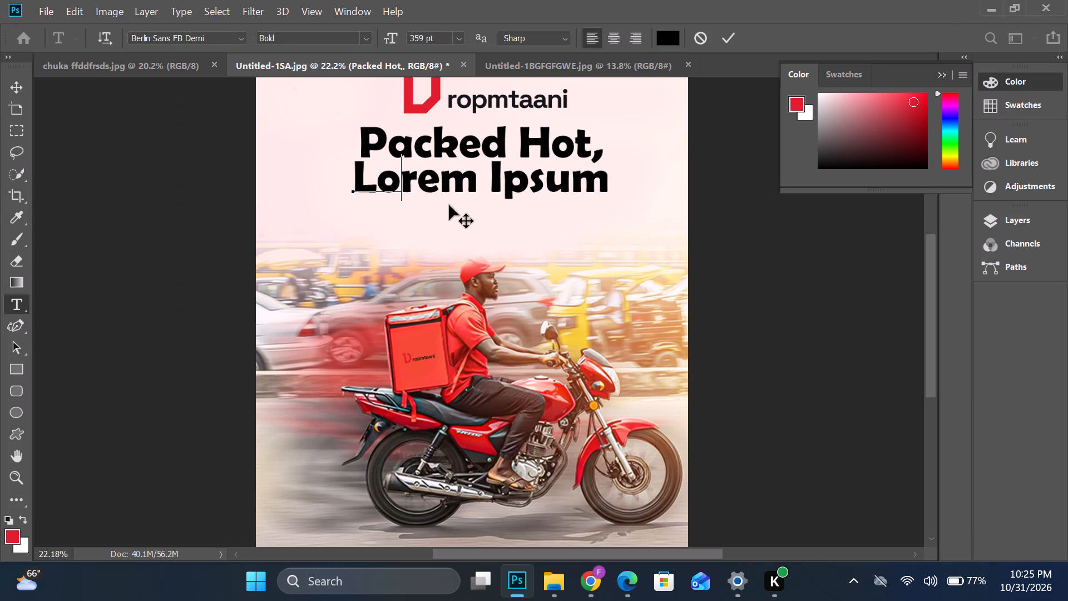
type("livered fast")
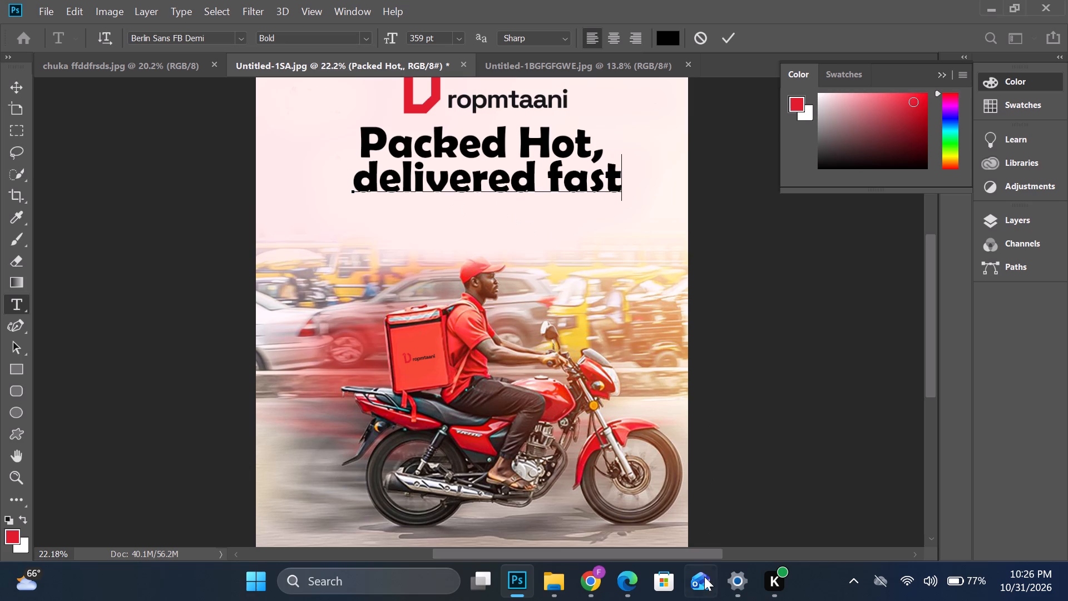
left_click(584, 491)
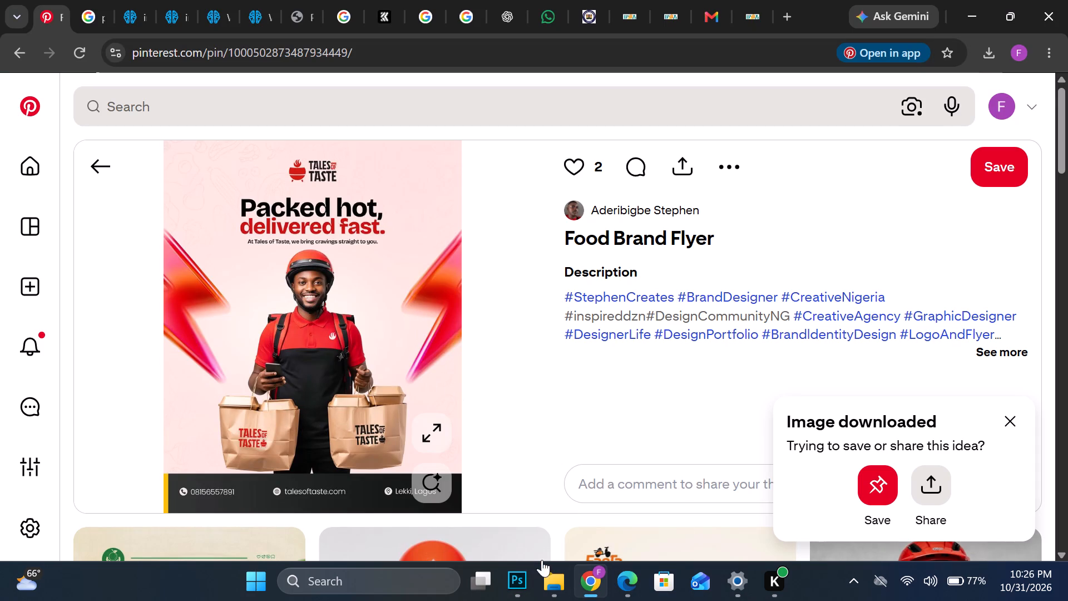
left_click(525, 583)
key("period")
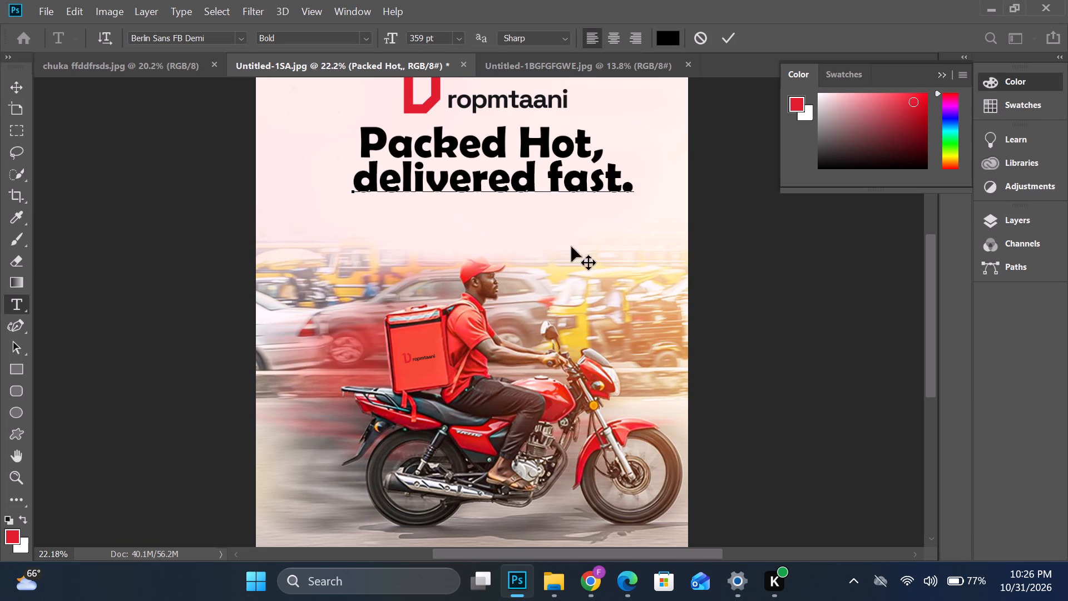
Finish the "delivered fast." text, nudge "Packed Hot," slightly right, and move "delivered fast." about 1.7 in left to centre the two lines.
left_click(721, 41)
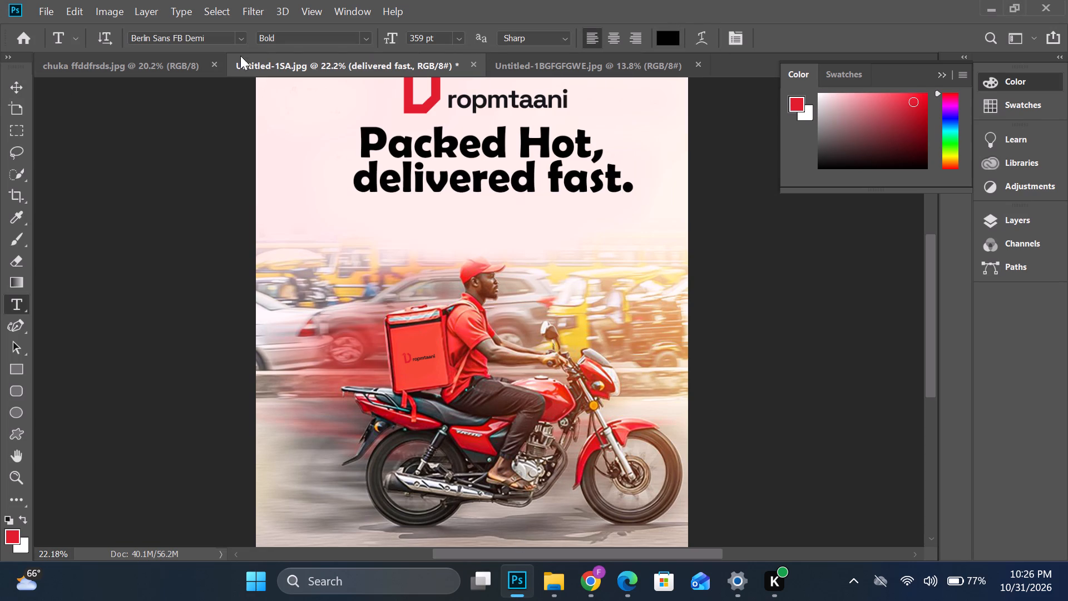
left_click(8, 92)
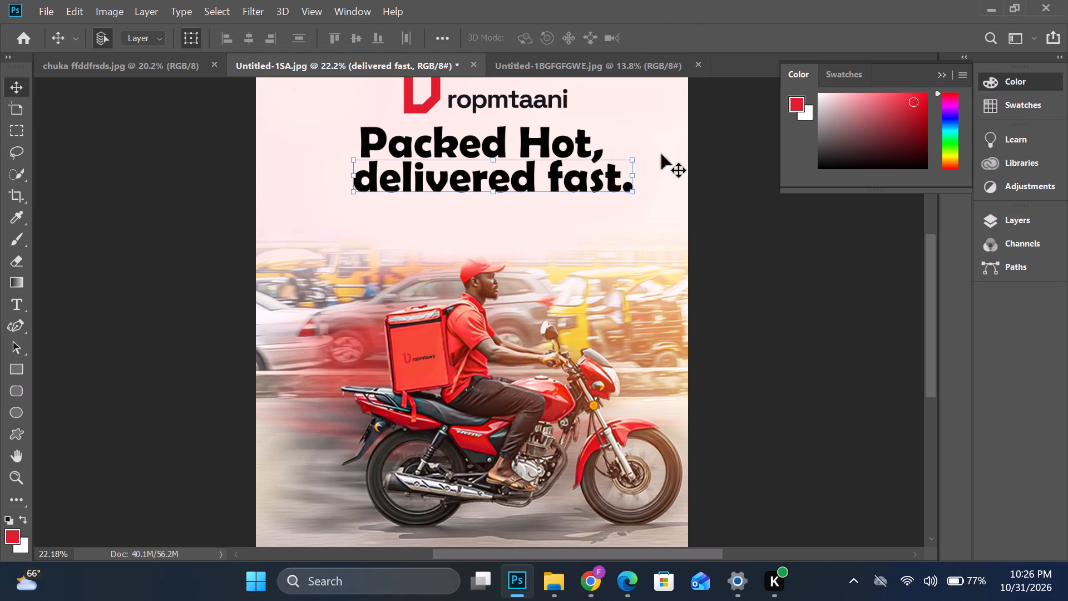
left_click(695, 165)
left_click_drag(571, 141, 576, 141)
left_click(669, 223)
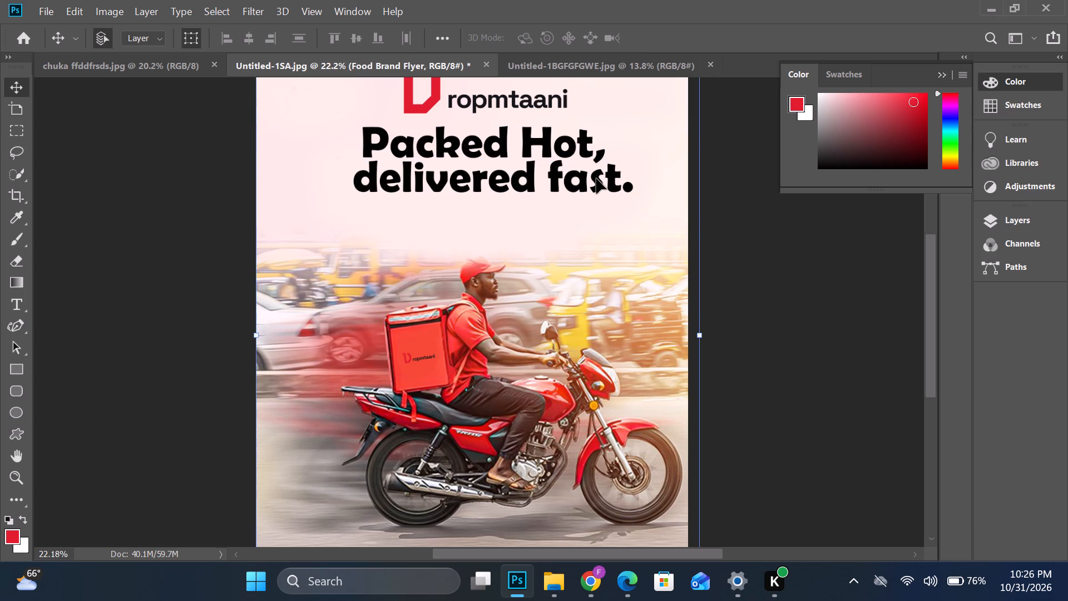
left_click_drag(596, 179, 581, 179)
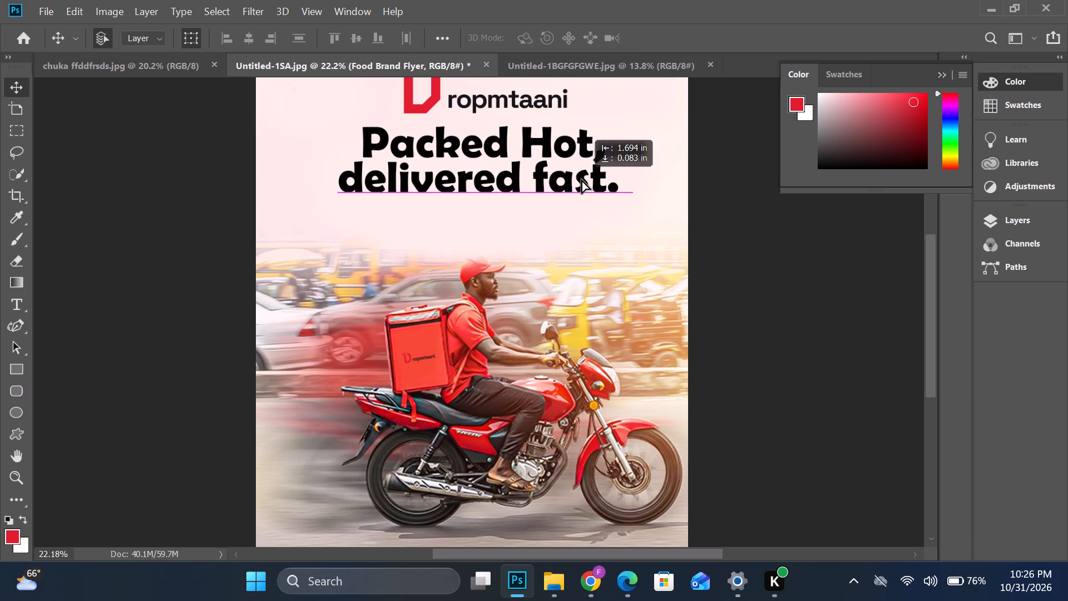
left_click_drag(581, 179, 581, 177)
left_click(581, 177)
left_click(752, 273)
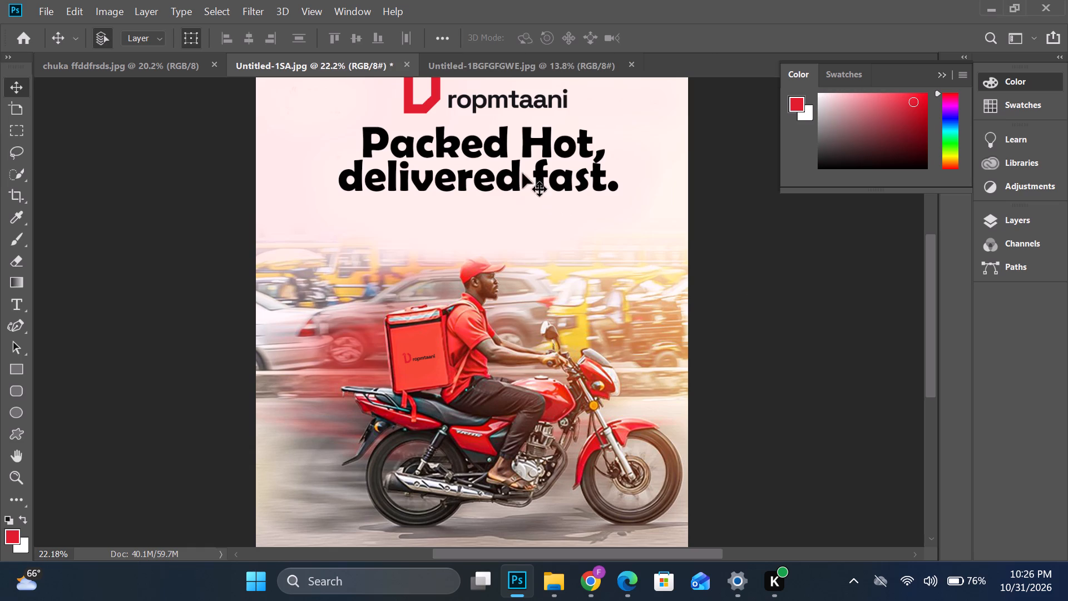
Recolour the "delivered fast." headline line to the Dropmtaani logo's red, #e11d2e, sampled from the logo mark.
left_click(537, 175)
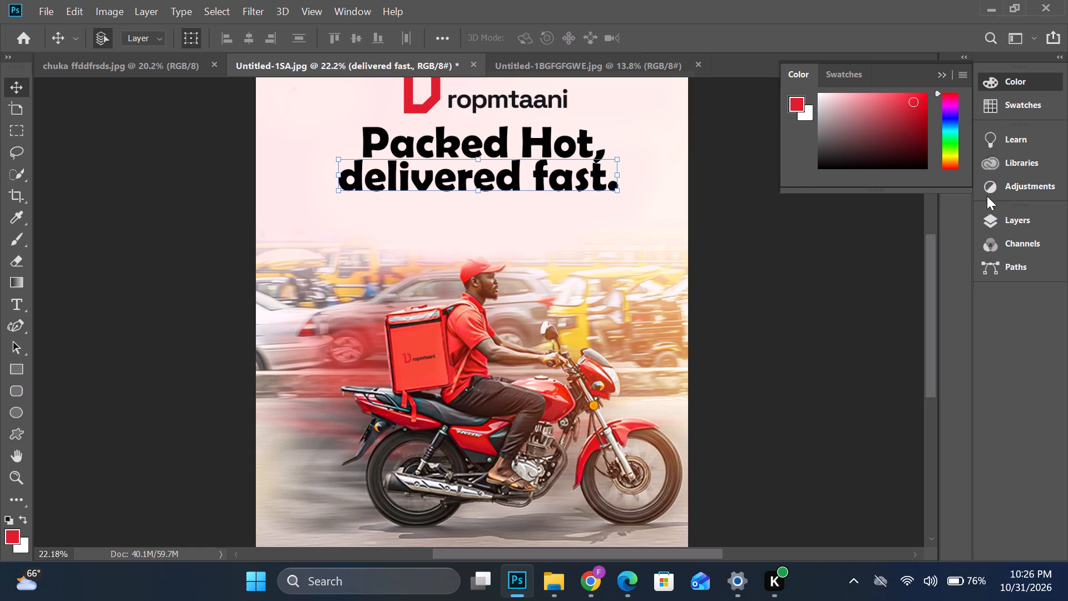
left_click(938, 78)
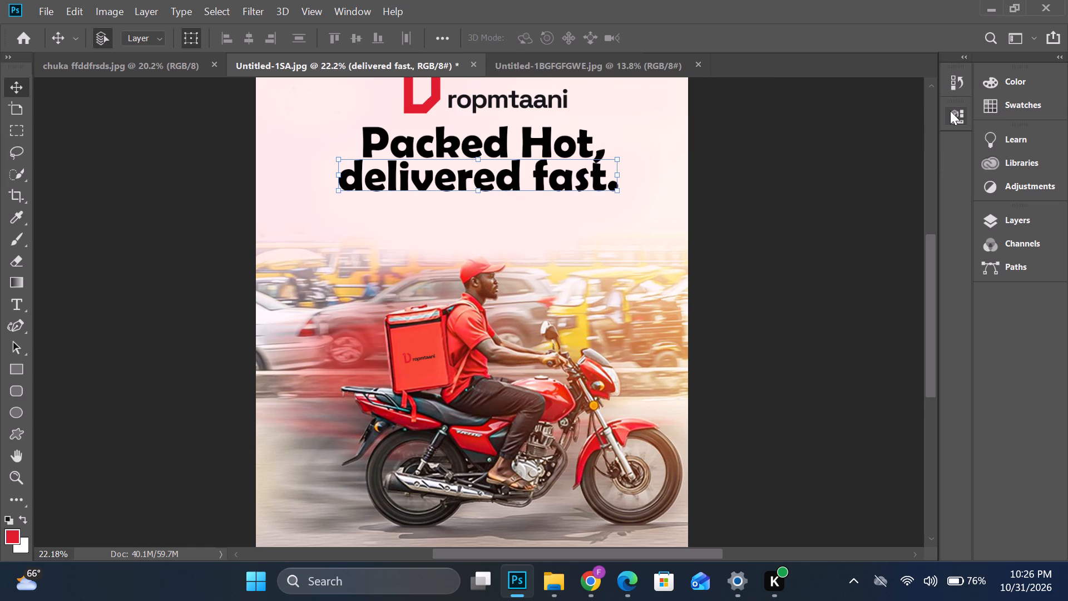
left_click(950, 111)
left_click(830, 330)
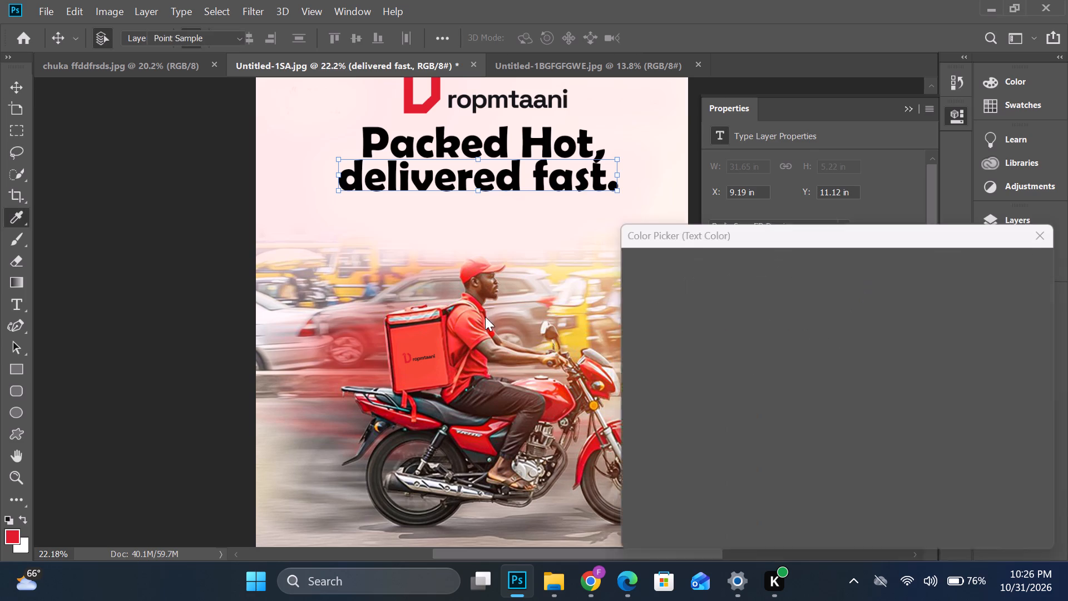
left_click(409, 103)
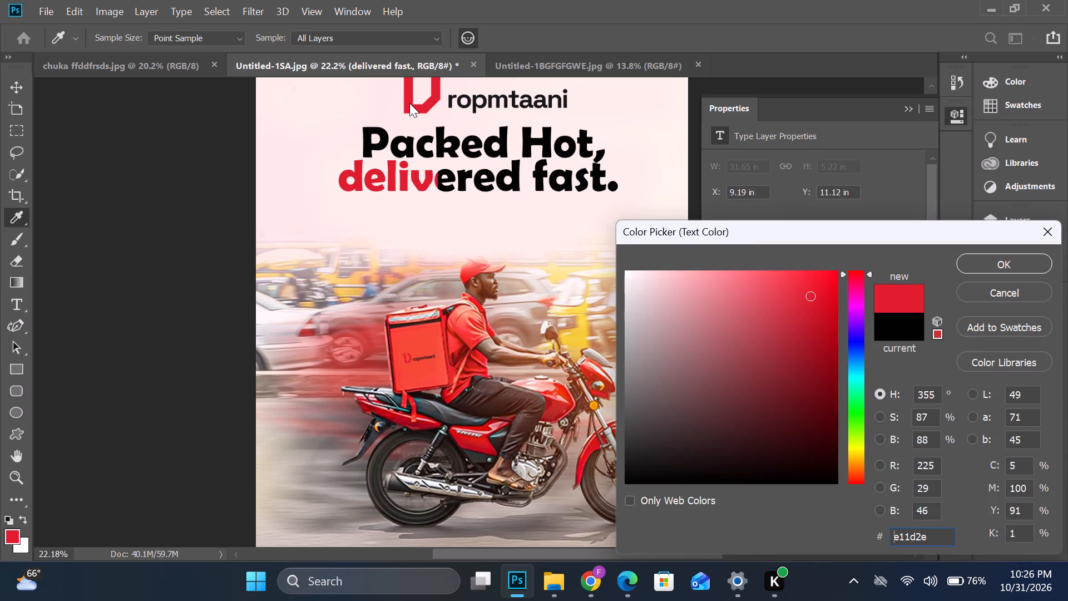
left_click(1009, 269)
left_click(612, 265)
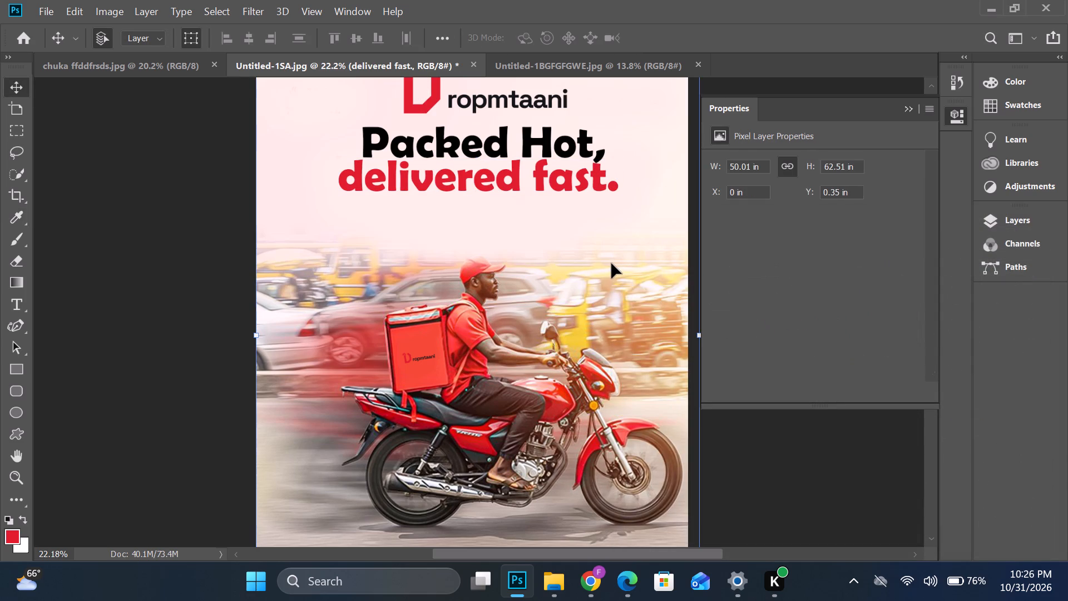
Move the red "delivered fast." line down about 0.5 in to open a gap beneath "Packed Hot,".
scroll(609, 263, "down", 4)
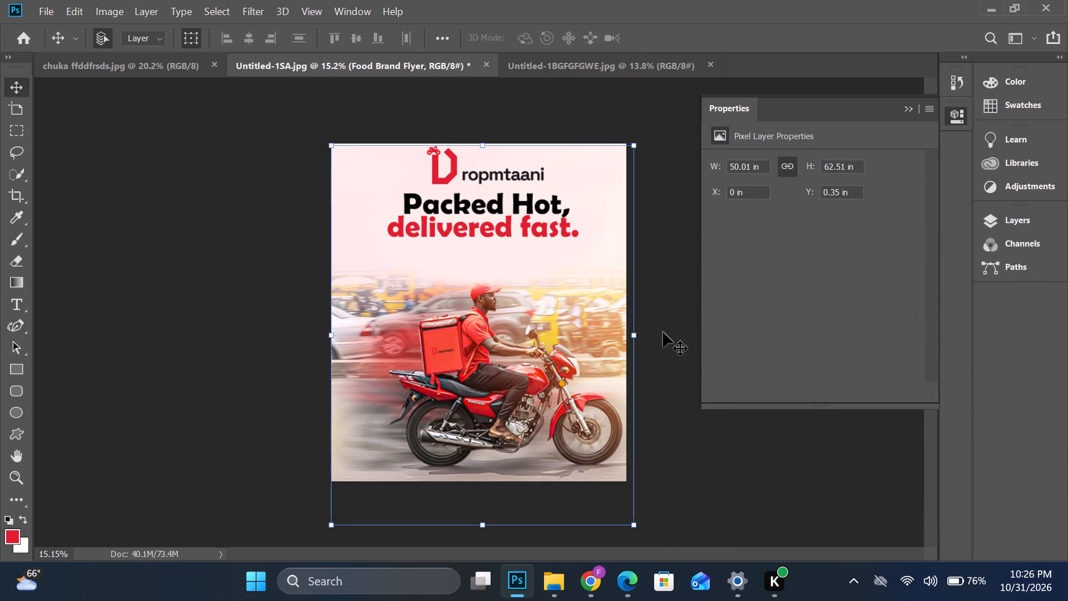
left_click(663, 332)
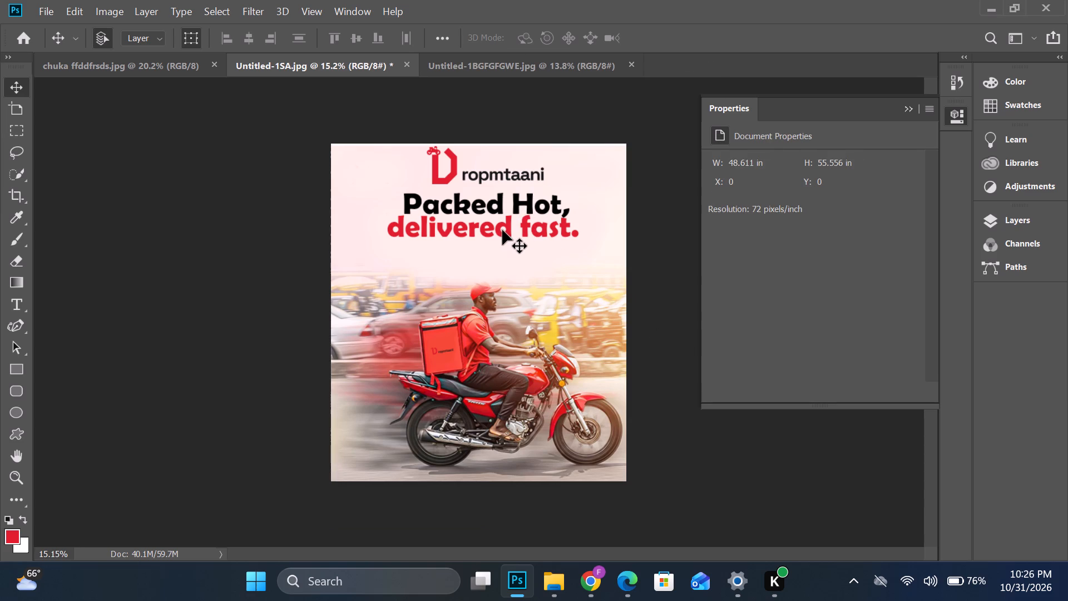
left_click_drag(503, 230, 503, 235)
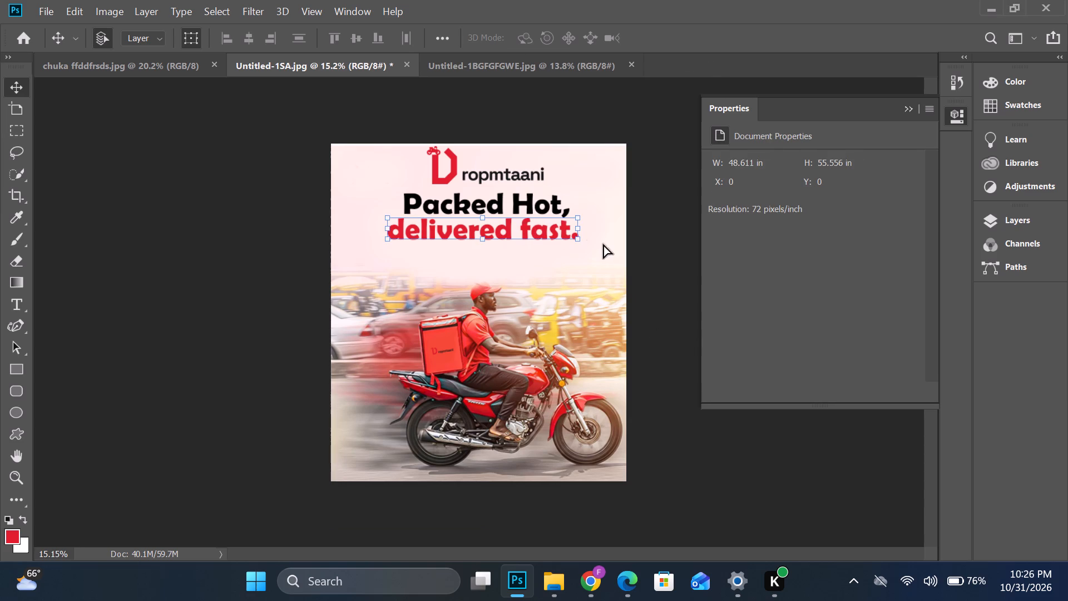
left_click(605, 245)
left_click(561, 209)
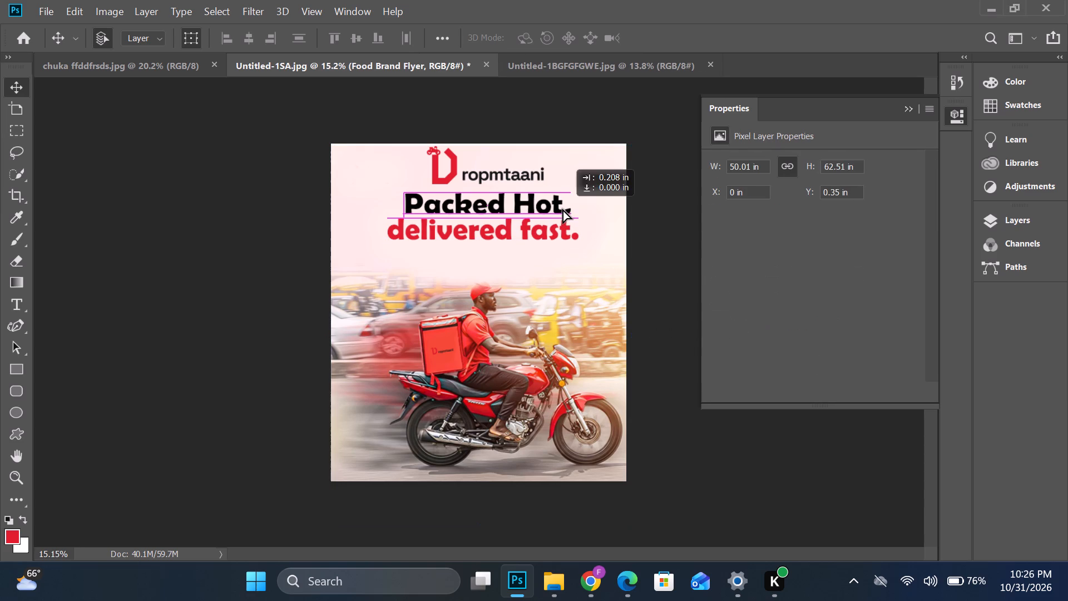
left_click(647, 250)
Shift the Dropmtaani logo about 1 in left, keeping its height, so it sits centred above the headline.
left_click_drag(522, 176, 518, 180)
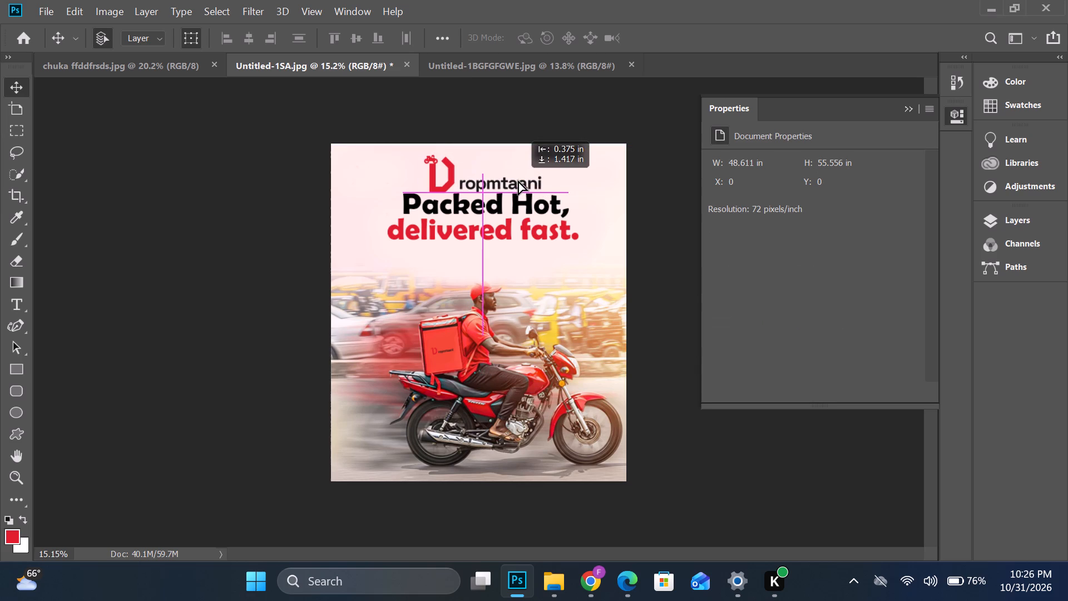
left_click_drag(518, 180, 517, 178)
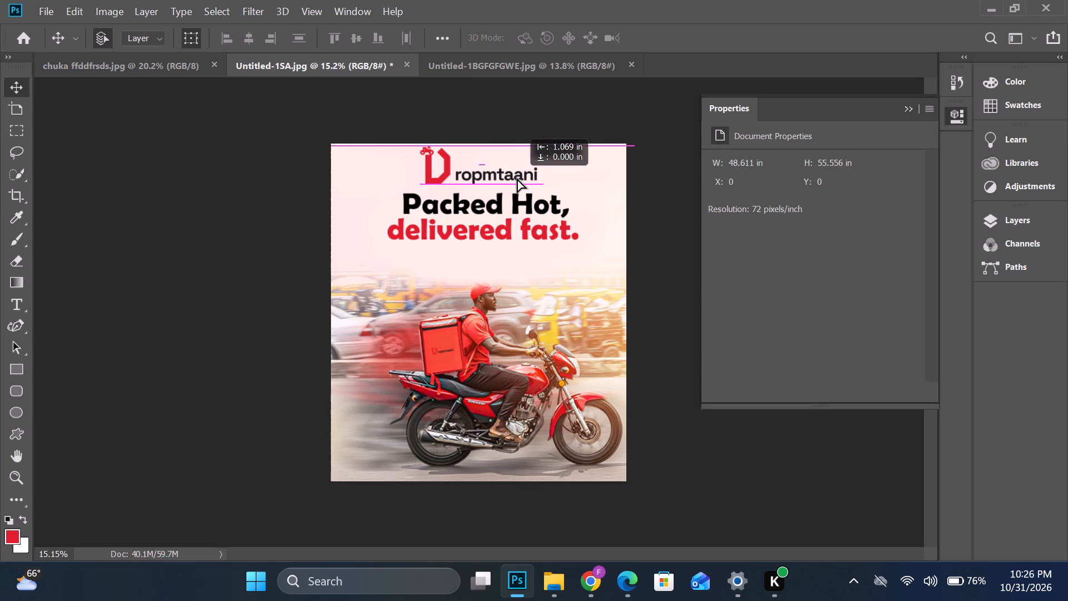
left_click_drag(517, 178, 517, 178)
Move the rider and street background image up so its top edge sits at Y 0 in.
left_click(608, 249)
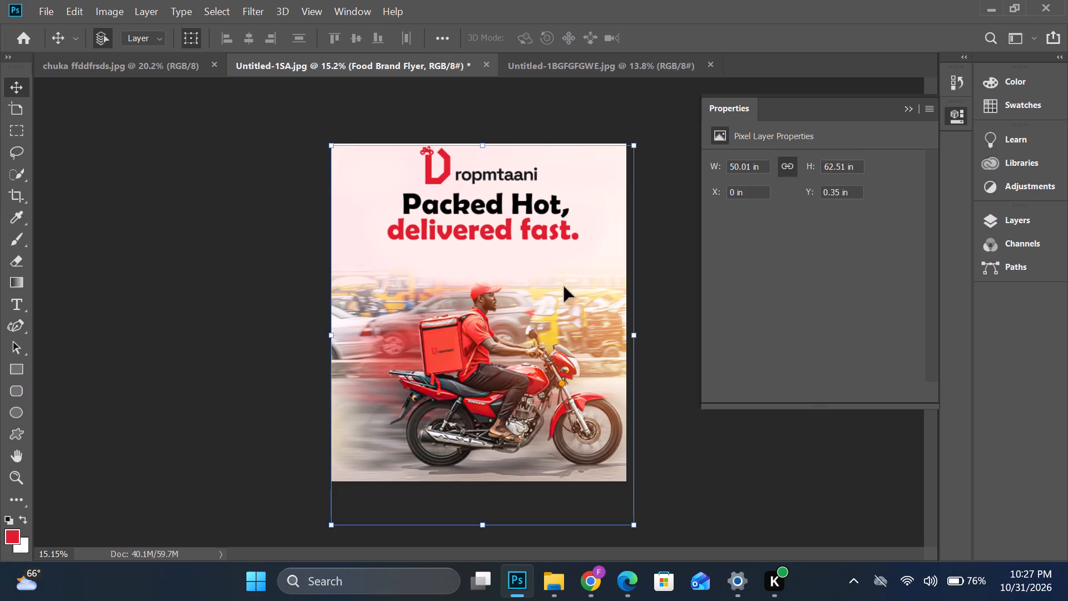
left_click(553, 378)
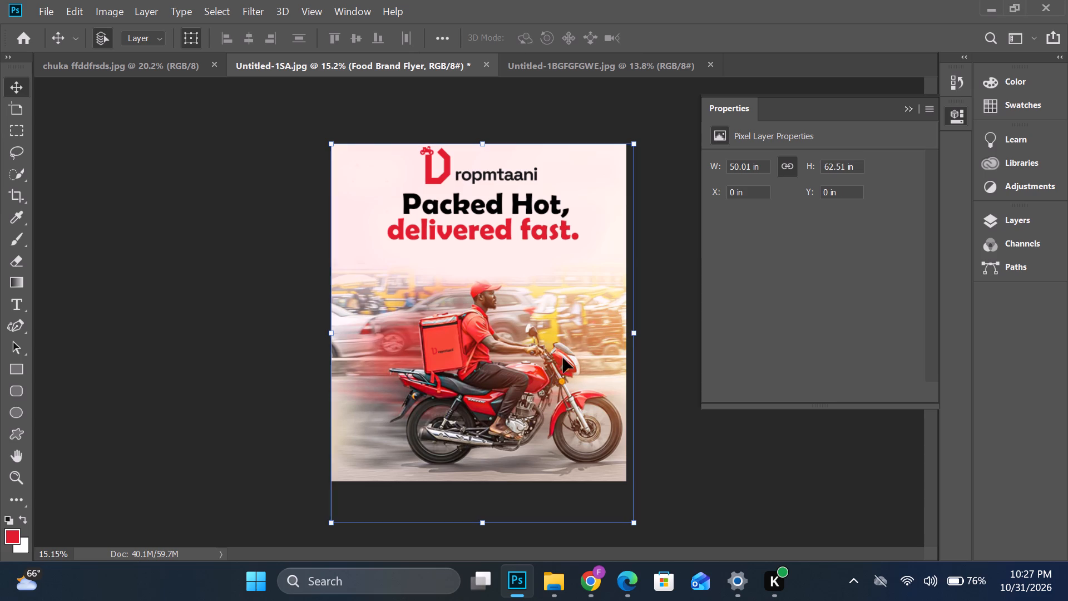
Change the font of both headline lines, "Packed Hot," and "delivered fast.", to Arial Rounded MT Bold.
left_click(555, 238)
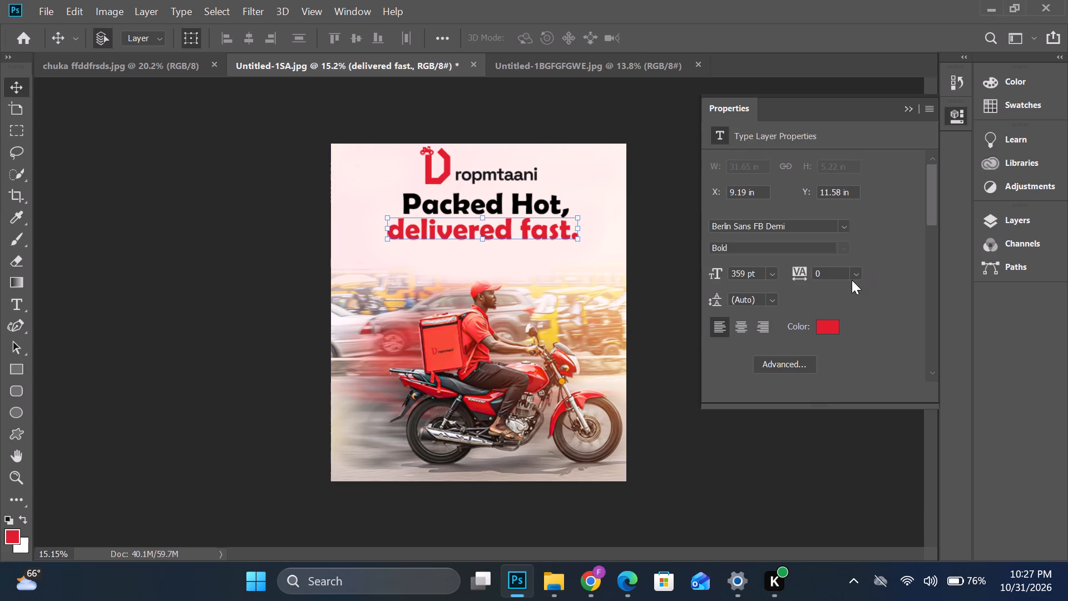
left_click(484, 206)
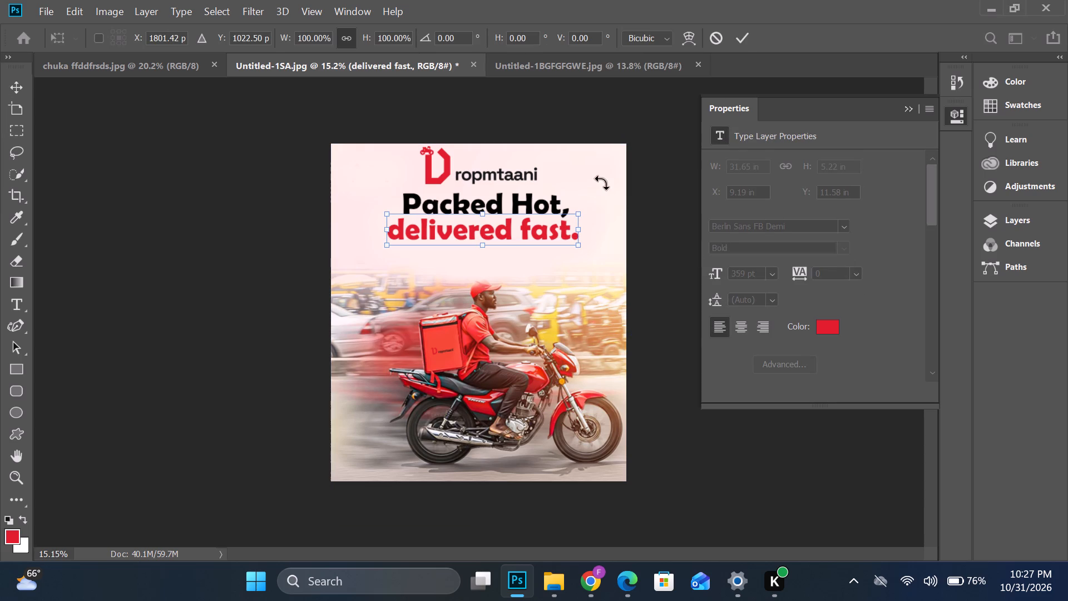
left_click(741, 37)
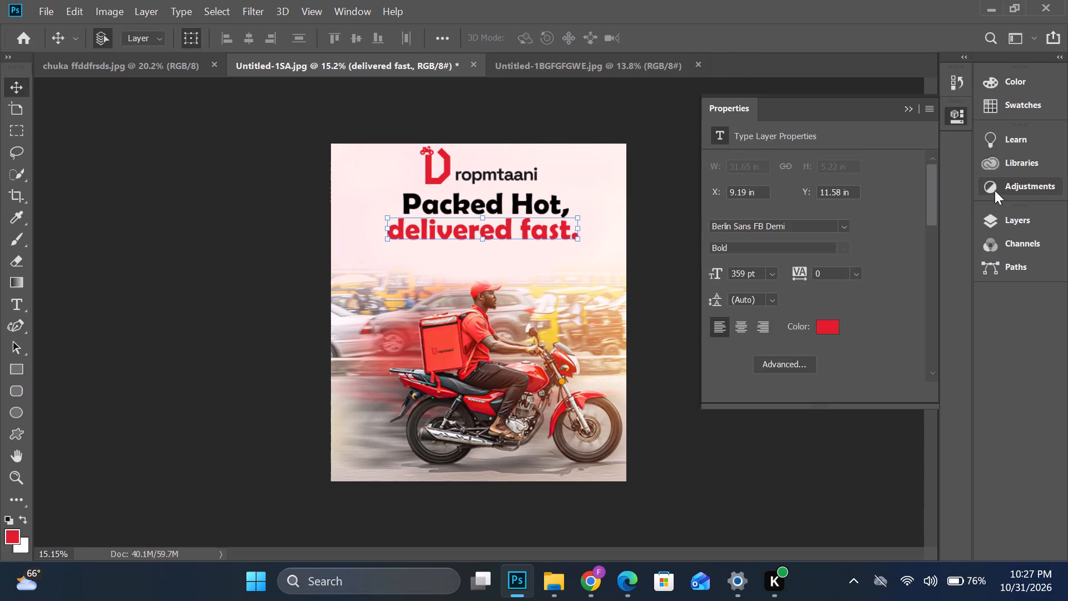
left_click(1011, 214)
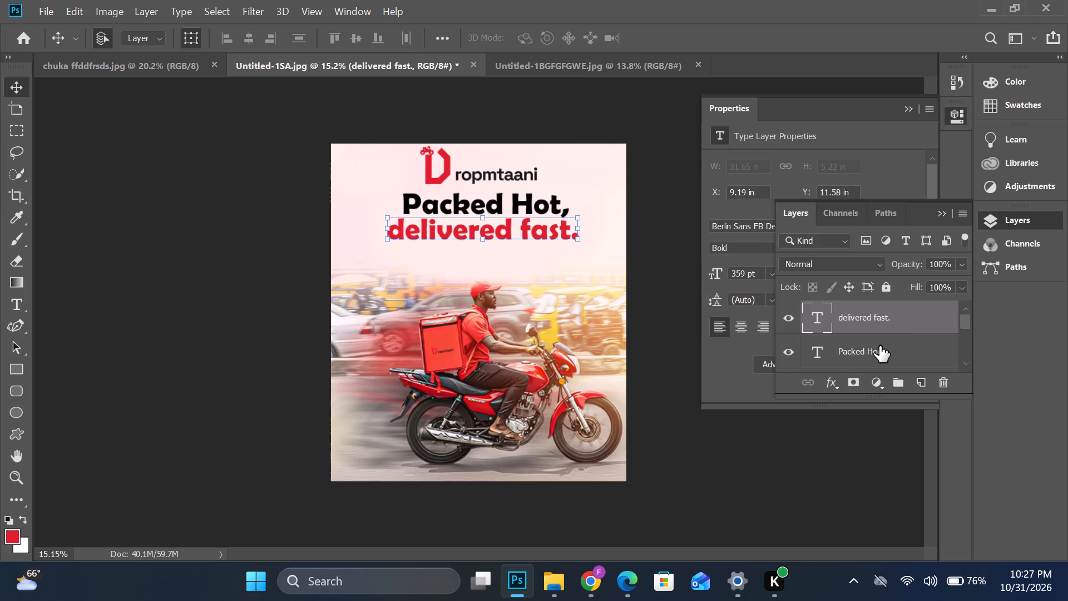
left_click(879, 353, "shift")
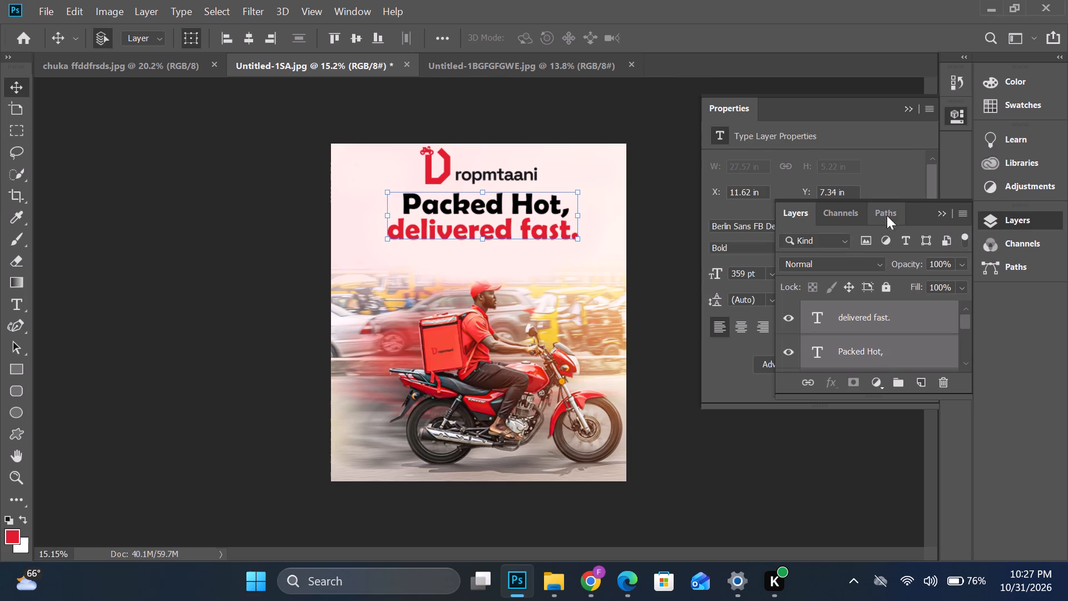
left_click(935, 215)
left_click(845, 223)
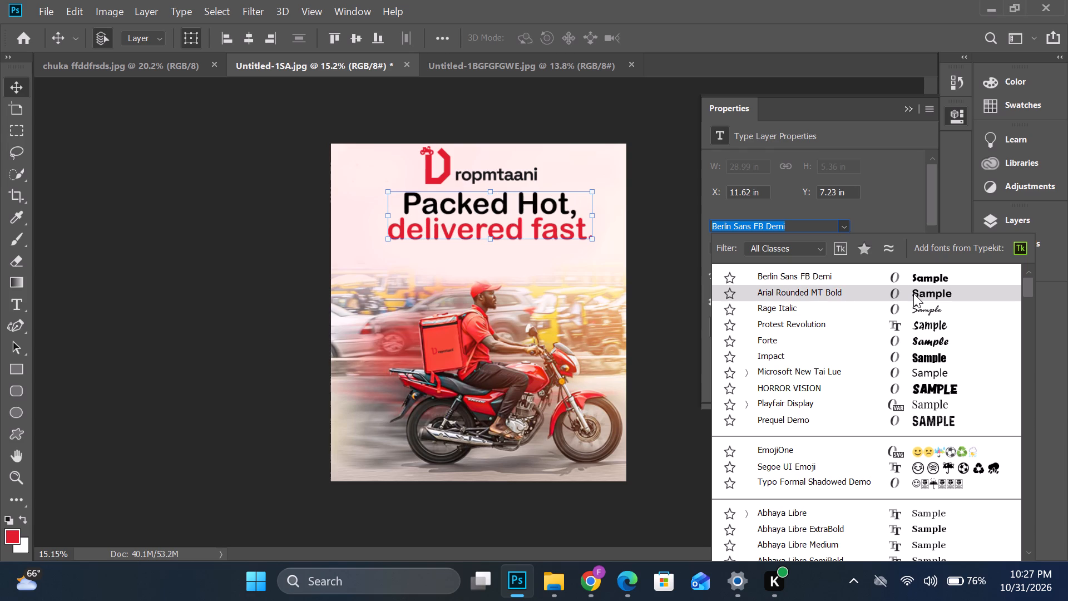
left_click(913, 294)
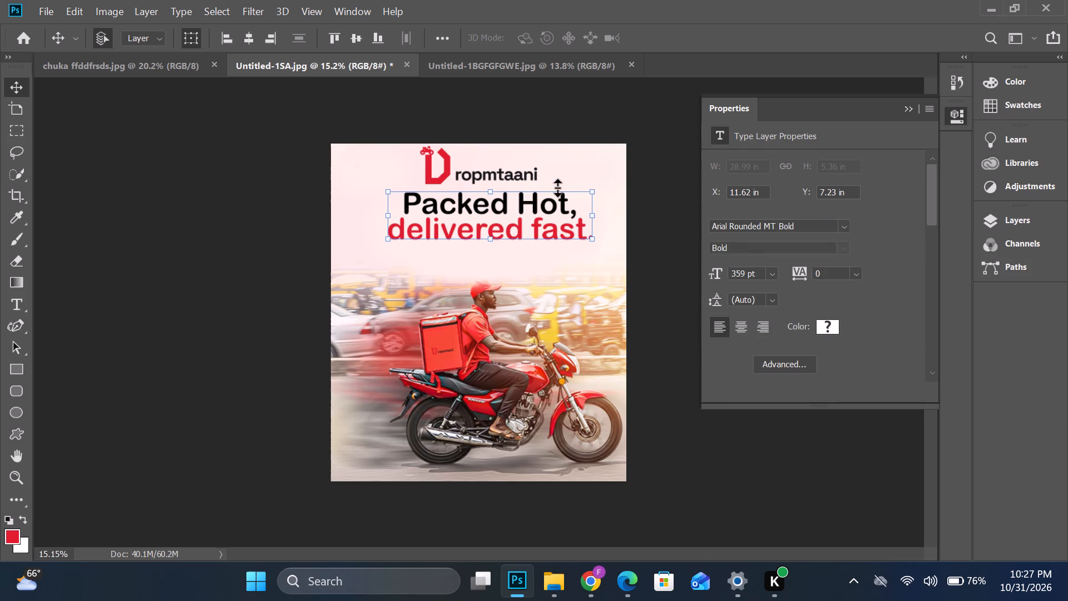
Preview alternative fonts on both headline lines and settle on Arial Rounded MT Bold in the Regular style.
left_click(842, 221)
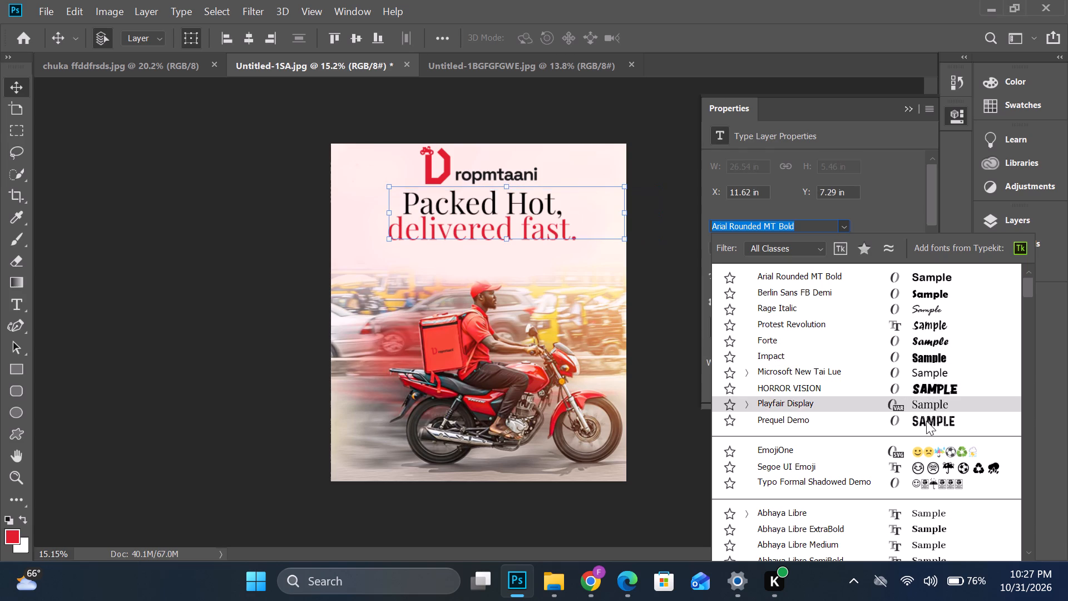
scroll(926, 421, "down", 4)
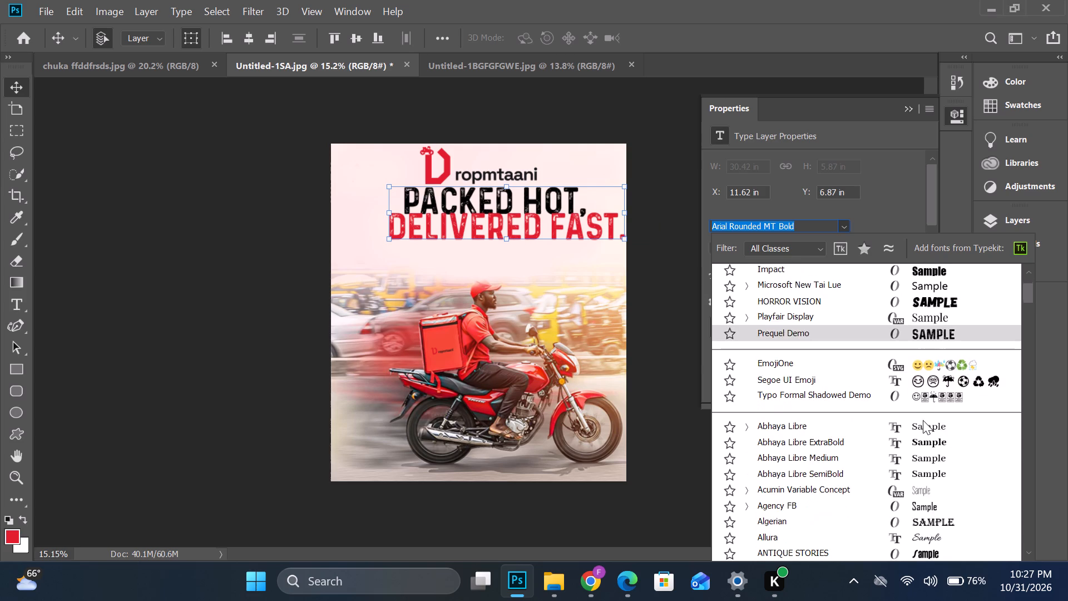
scroll(923, 420, "down", 3)
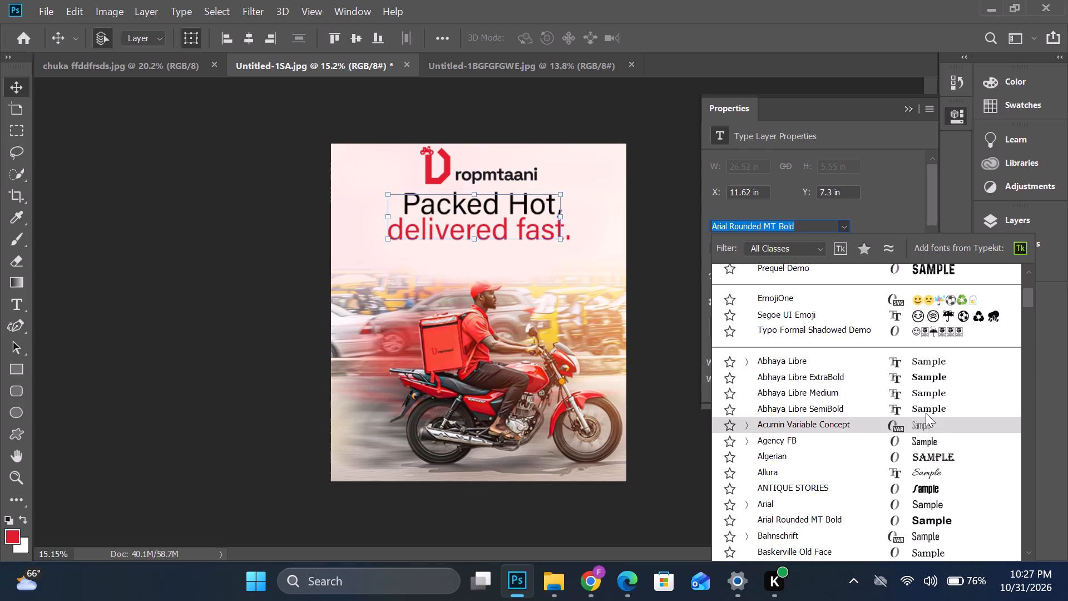
scroll(926, 413, "down", 5)
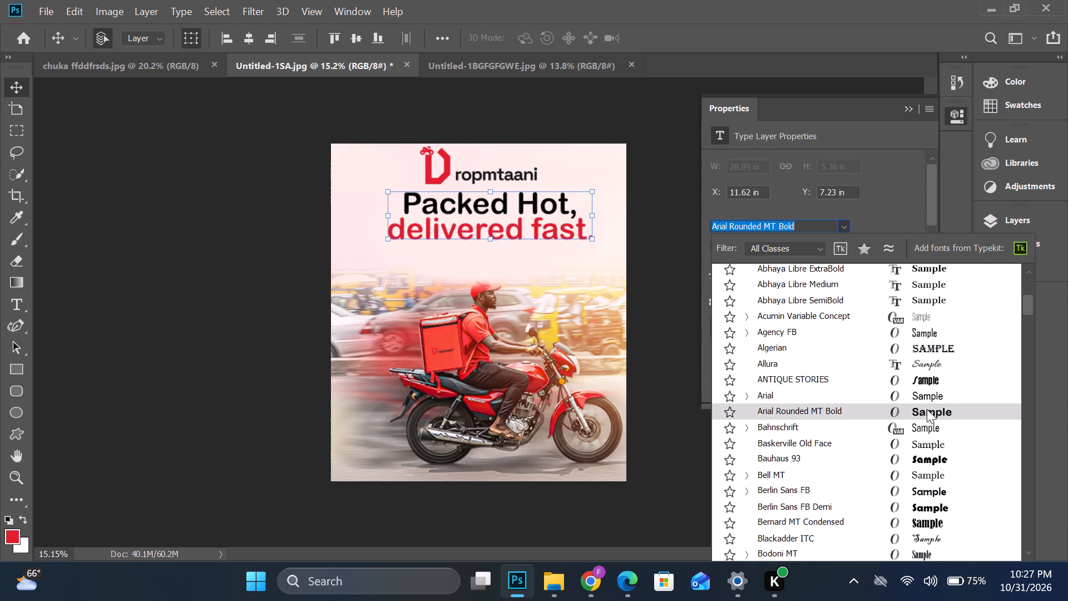
scroll(927, 409, "down", 1)
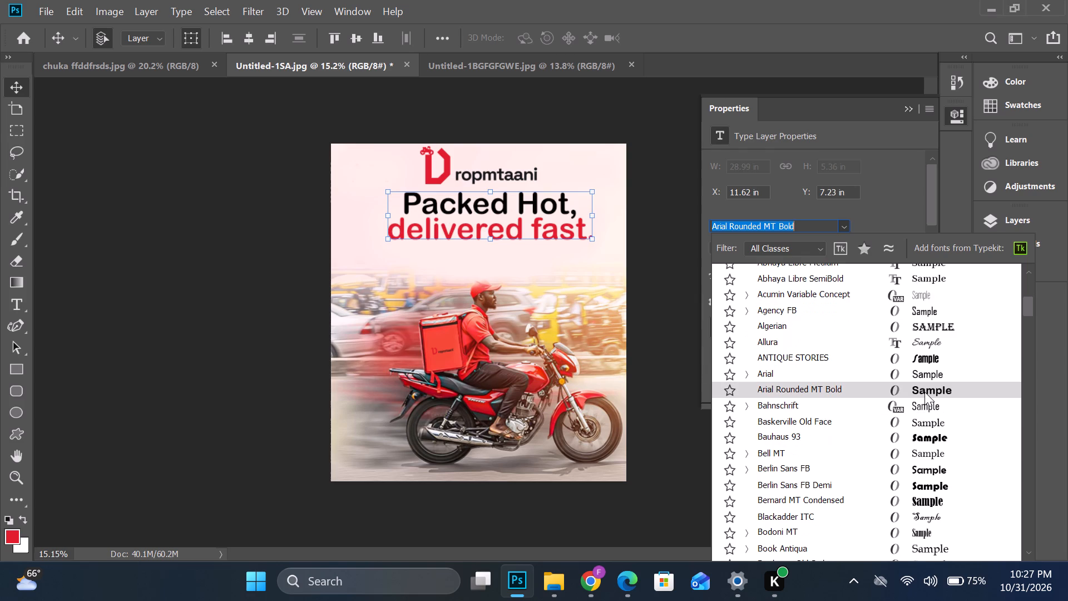
left_click(924, 392)
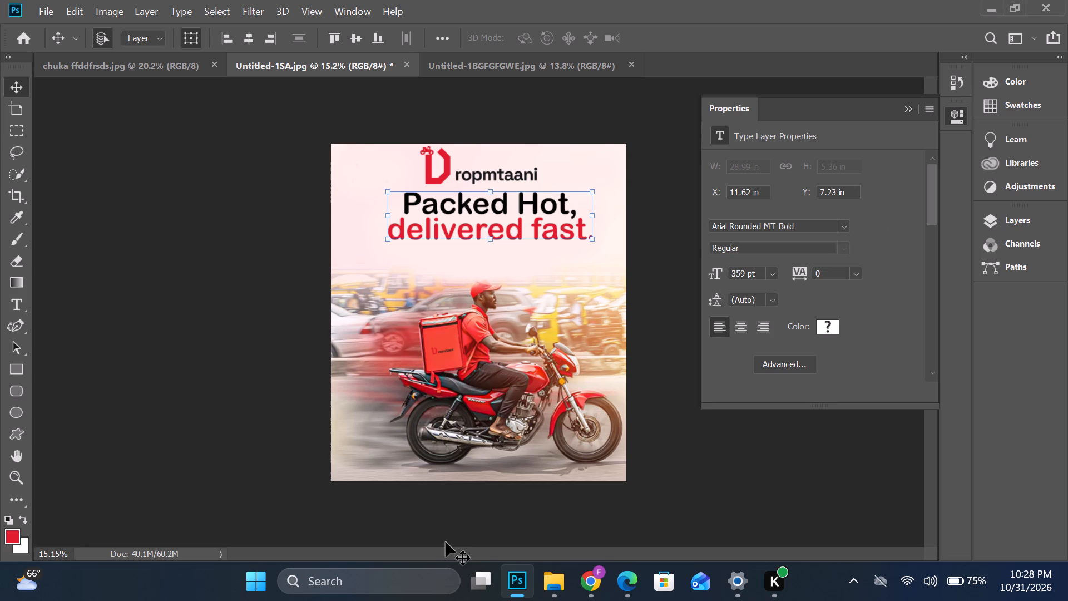
left_click(663, 240)
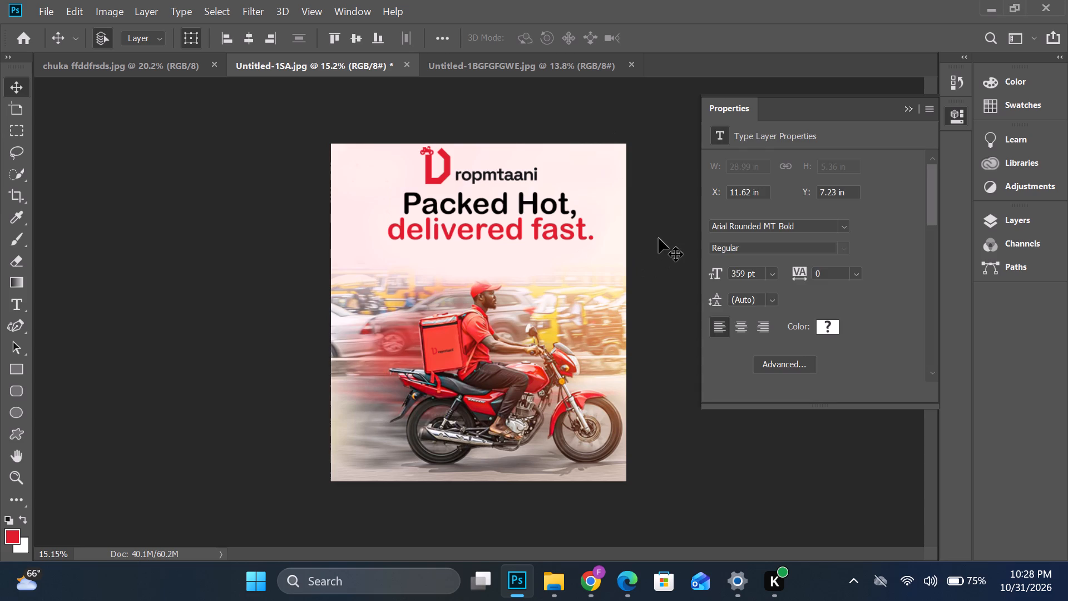
Shift "delivered fast." to X 8.79 in, Y 11.66 in, and move "Packed Hot," left to X 11.34 in.
left_click(572, 230)
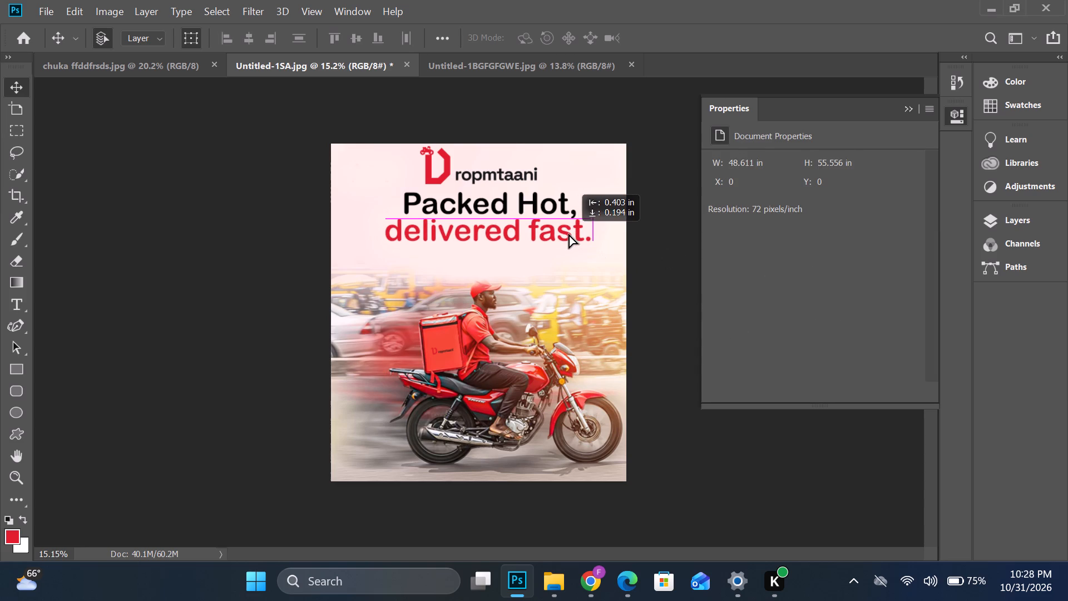
left_click(649, 221)
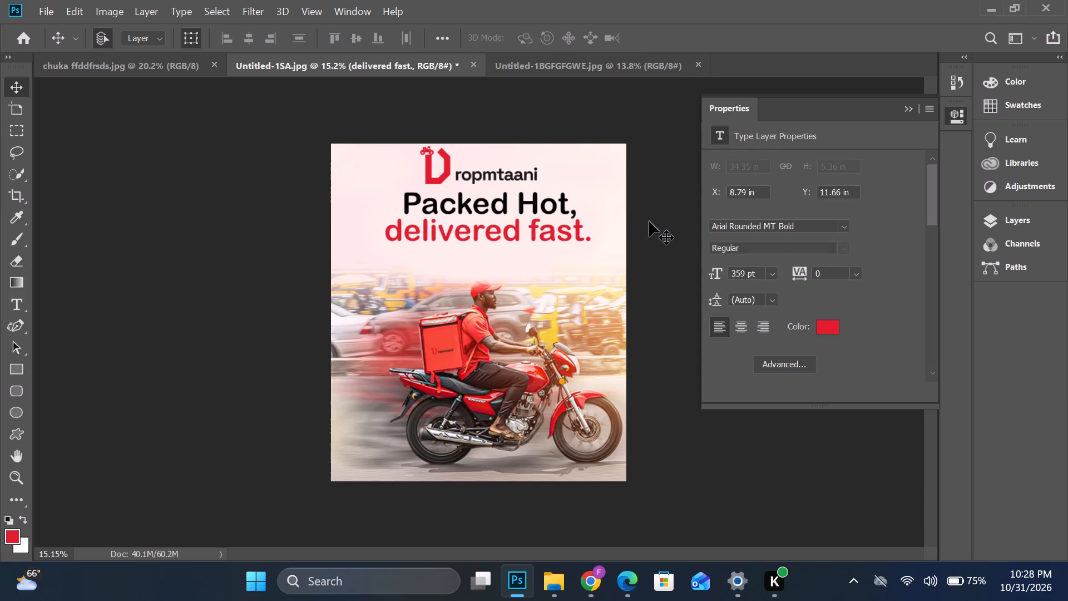
left_click(550, 204)
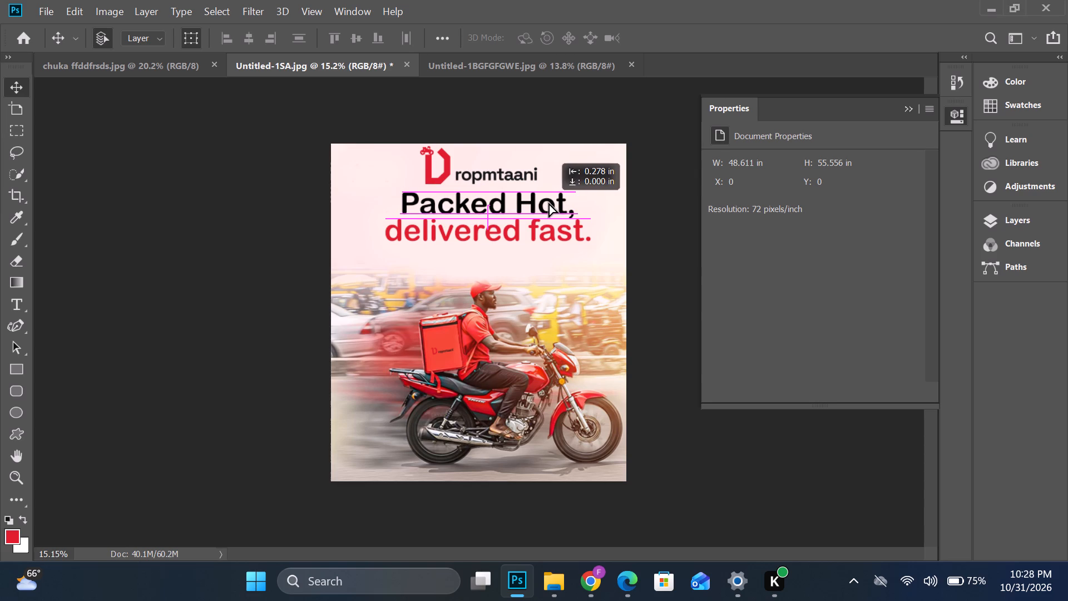
left_click(651, 213)
Shift the rider and street background image left to X -0.69 in, keeping its top edge at Y 0 in.
left_click(520, 179)
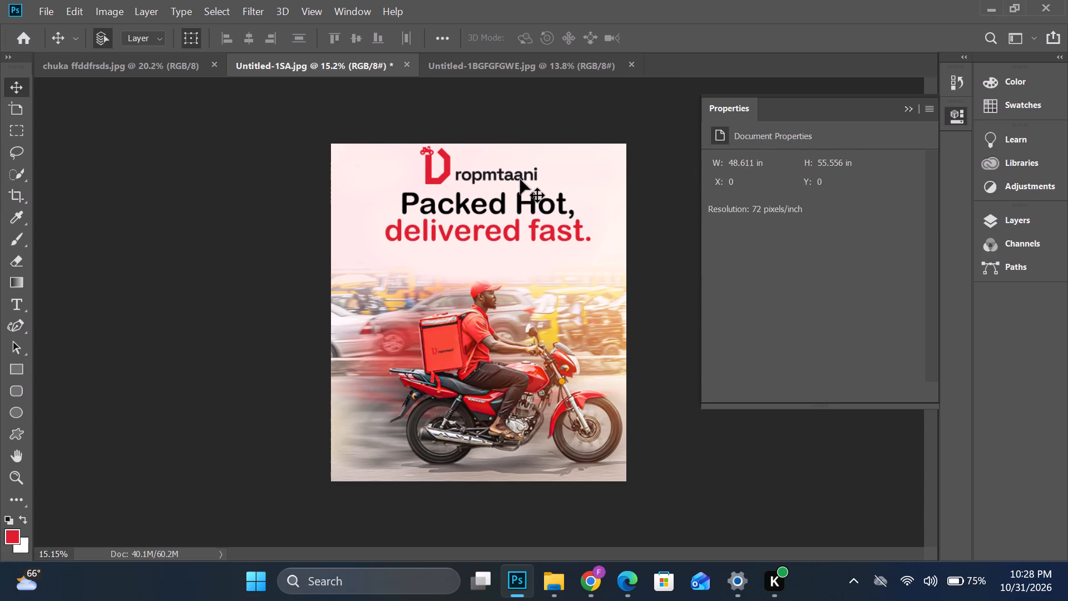
left_click(442, 171)
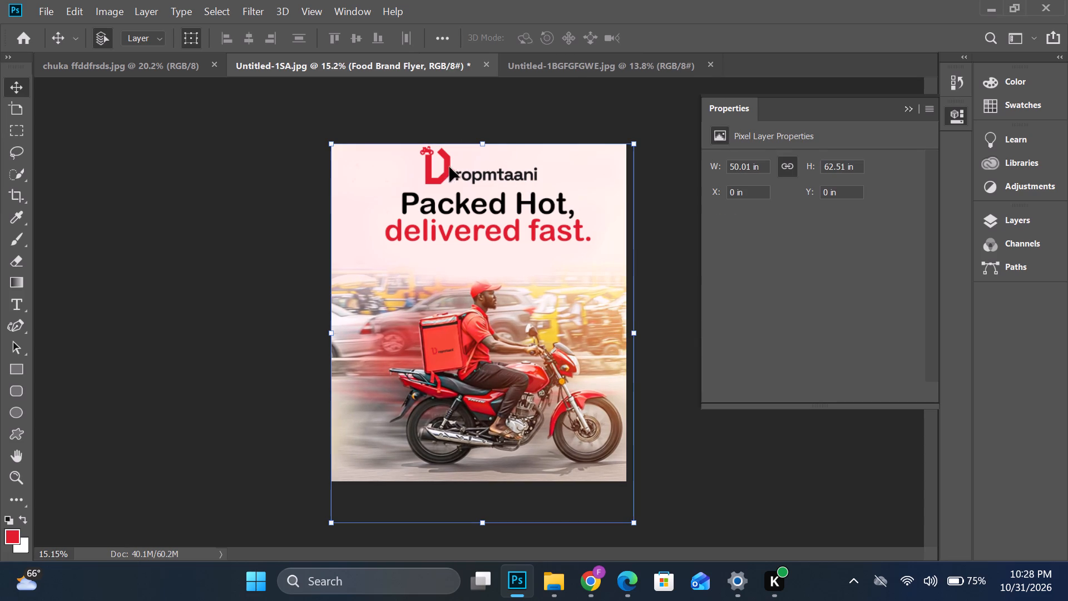
left_click(442, 164)
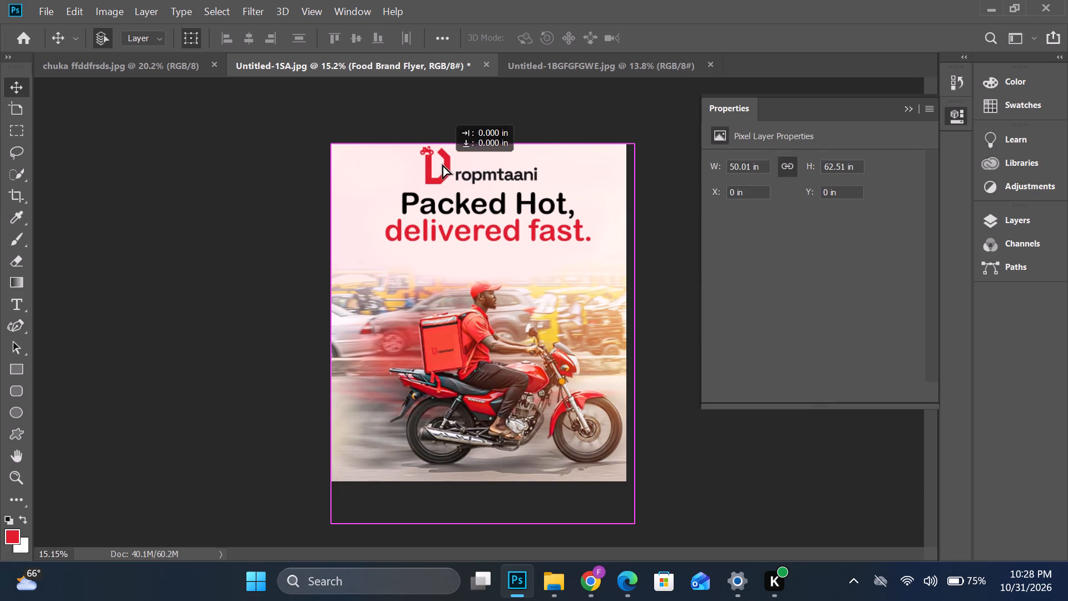
left_click(466, 176)
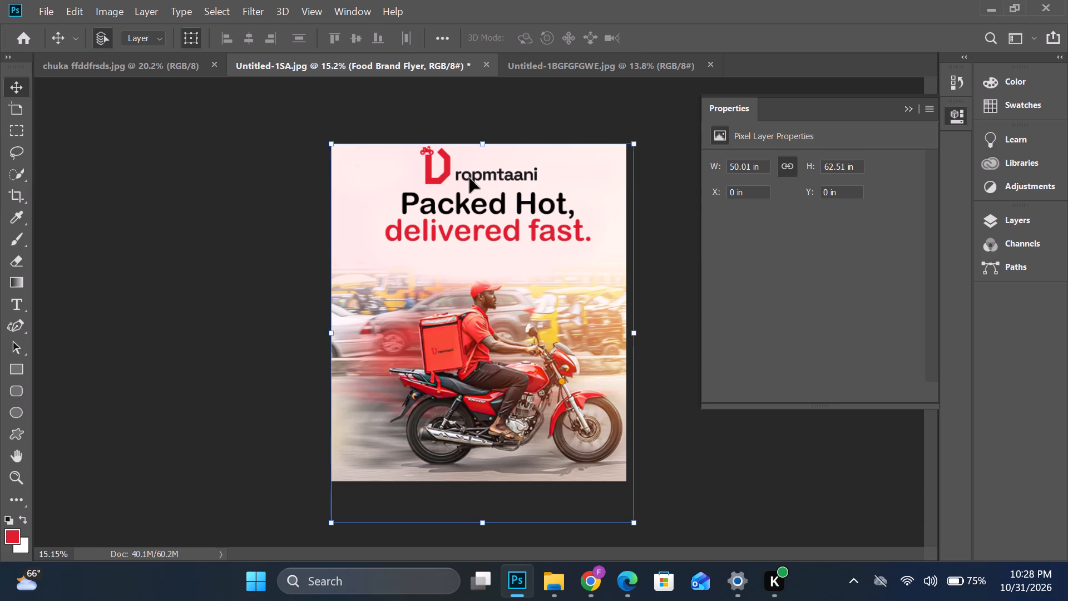
left_click(470, 178)
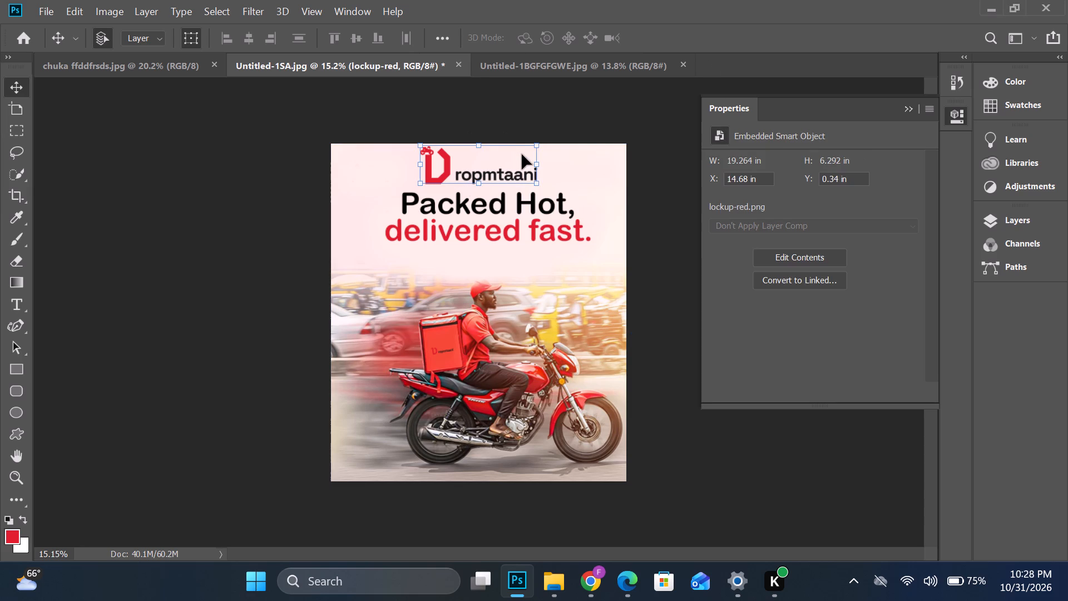
left_click(495, 169)
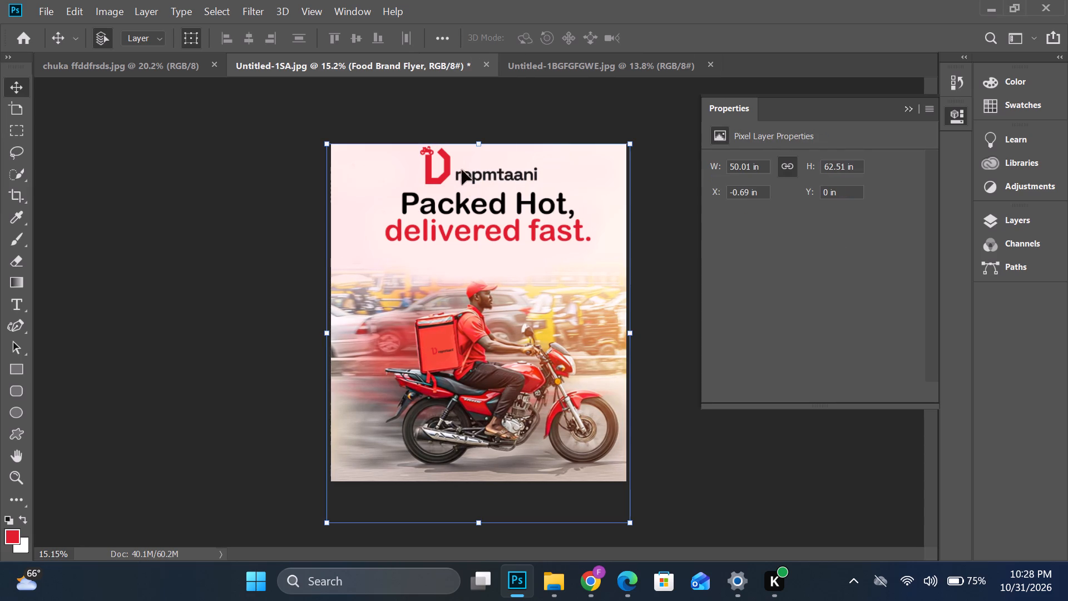
left_click(443, 166)
left_click(446, 168)
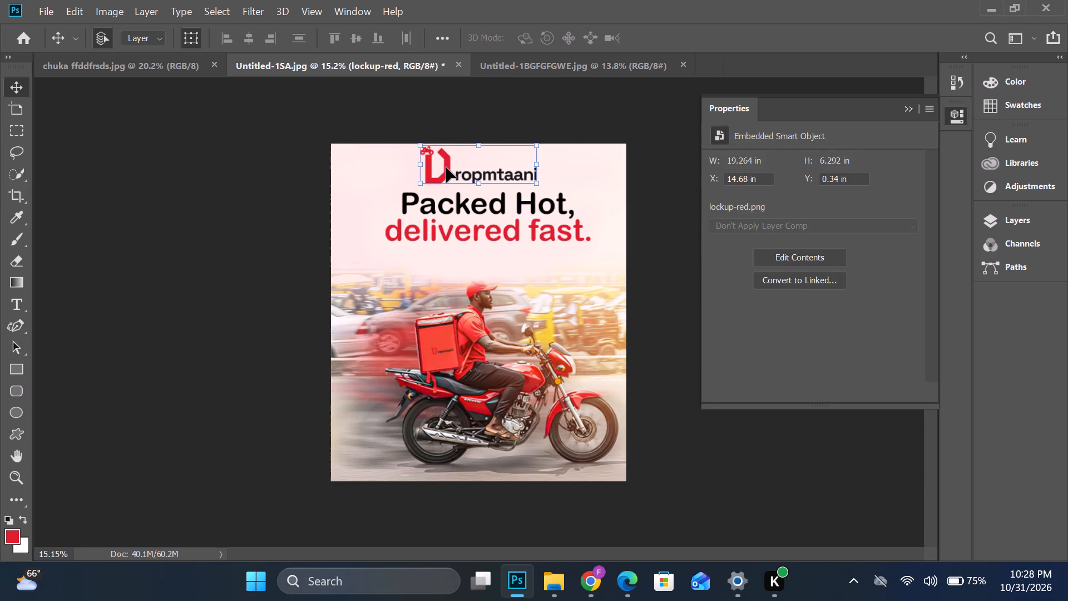
left_click(446, 168)
left_click(652, 220)
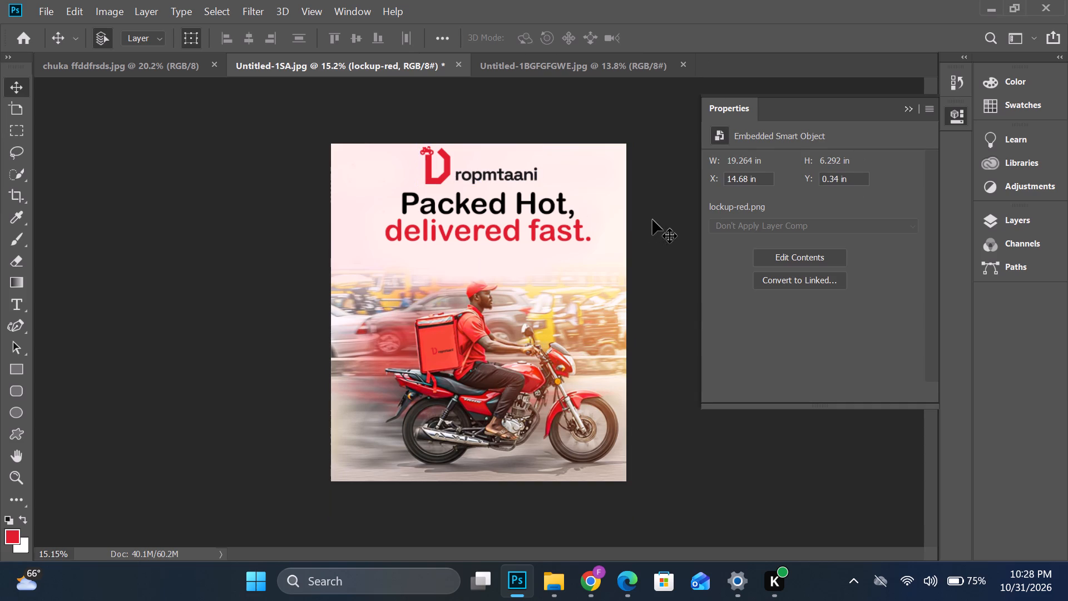
Nudge the upper lockup-red logo layer down closer to the headline and right to X 15.43 in.
left_click(1033, 230)
scroll(876, 354, "down", 2)
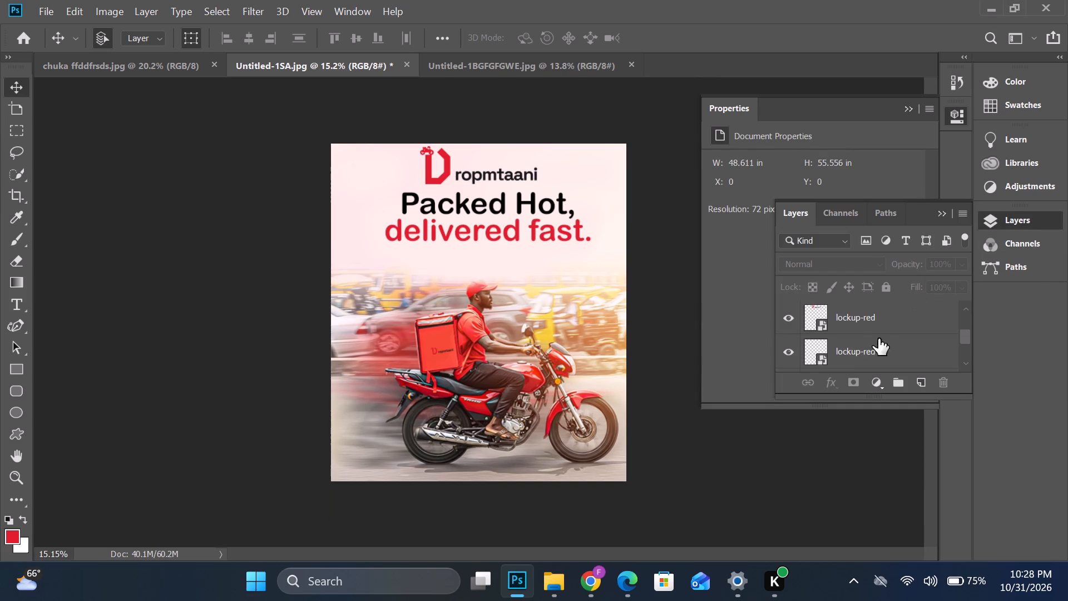
left_click(879, 313)
key("Down")
key("Down")
key("Down")
key("Down")
key("Down")
key("Down")
key("Down")
key("Down")
key("Down")
key("Down")
key("Down")
key("Down")
key("Down")
key("Down")
key("Down")
key("Down")
key("Down")
key("Down")
key("Down")
key("Down")
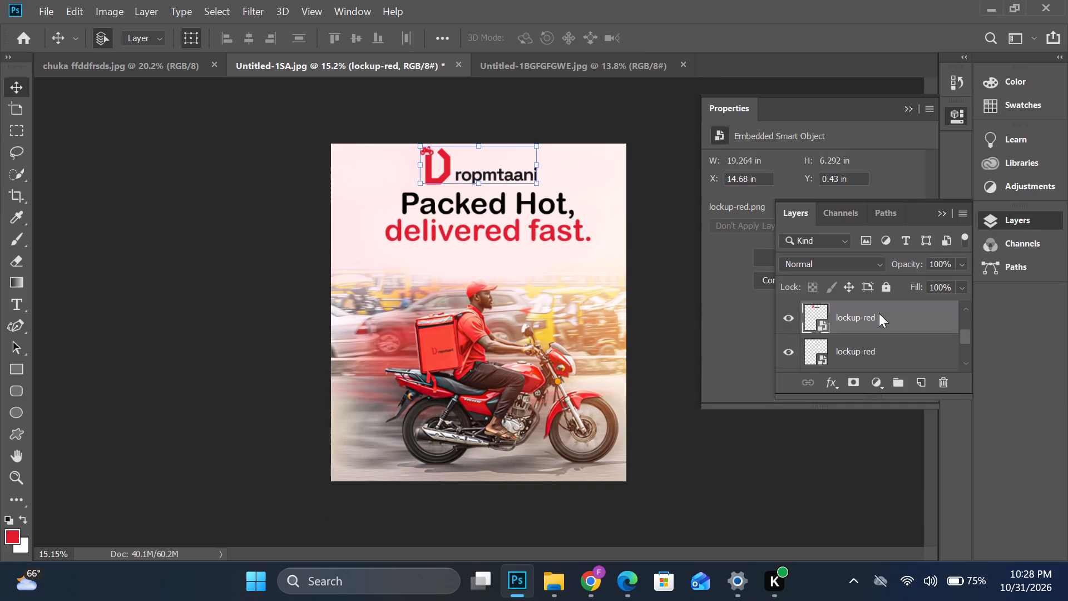
key("Right")
key("Right")
key("Right")
key("Right")
key("Right")
key("Right")
key("Right")
key("Right")
key("Right")
key("Right")
key("Right")
key("Right")
key("Right")
key("Right")
key("Right")
key("Right")
key("Right")
key("Right")
key("Right")
key("Right")
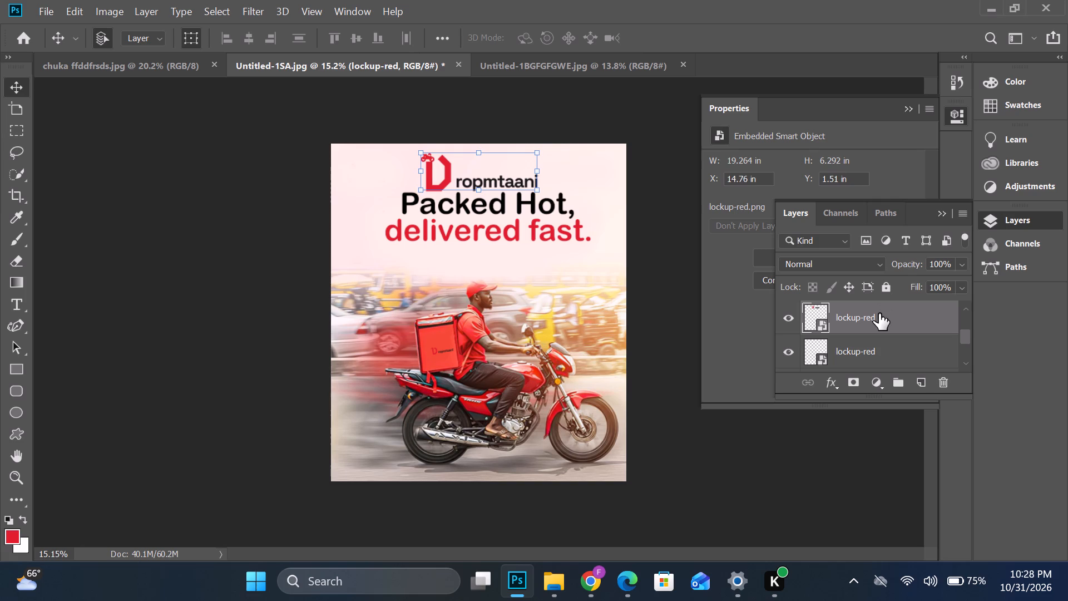
key("Up")
key("Up")
key("Up")
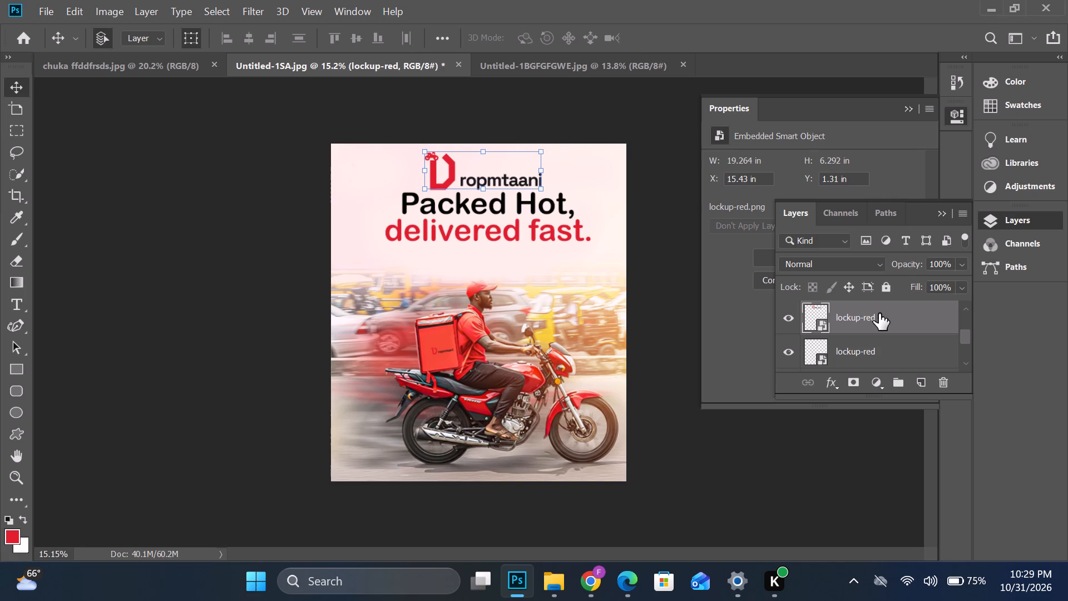
key("Up")
left_click(647, 239)
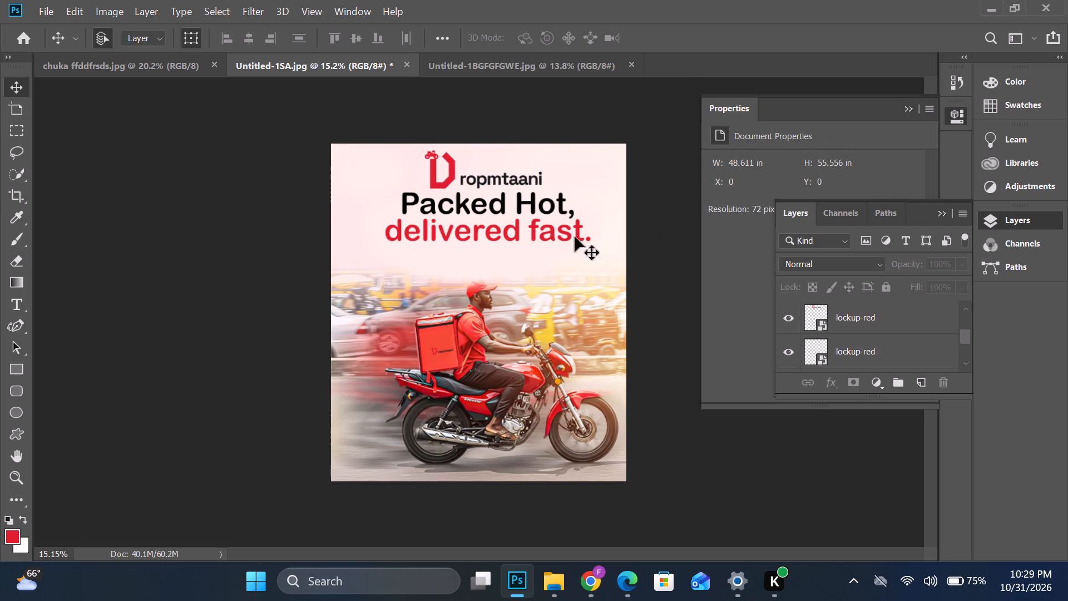
Nudge the Dropmtaani logo up to Y 0.54 in and right to X 15.68 in, opening space above the headline.
left_click(879, 328)
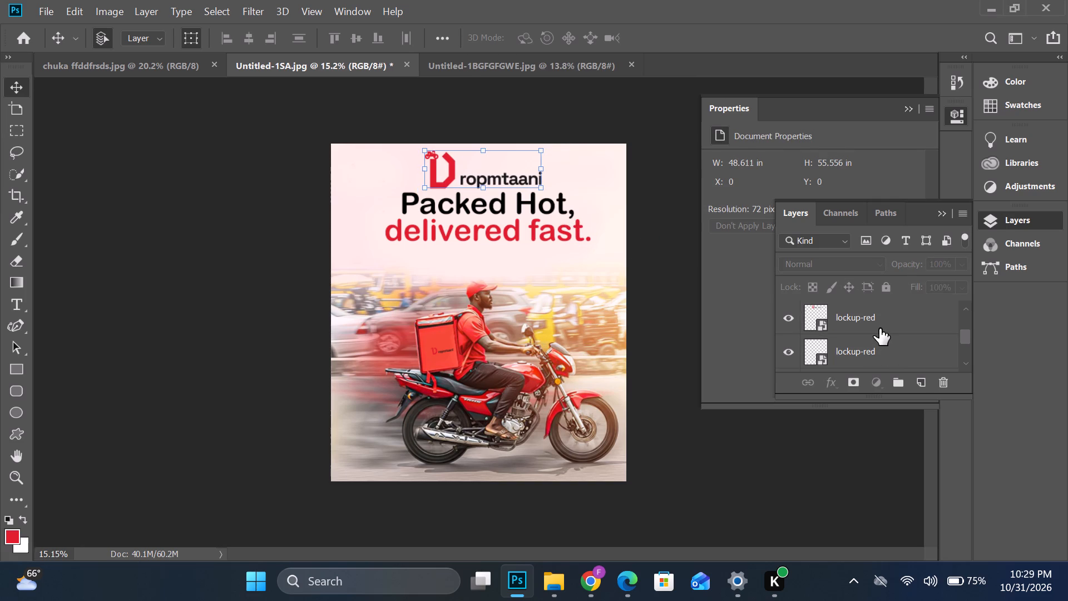
key("Up")
key("Up")
key("Up")
key("Up")
key("Up")
key("Up")
key("Up")
key("Up")
key("Up")
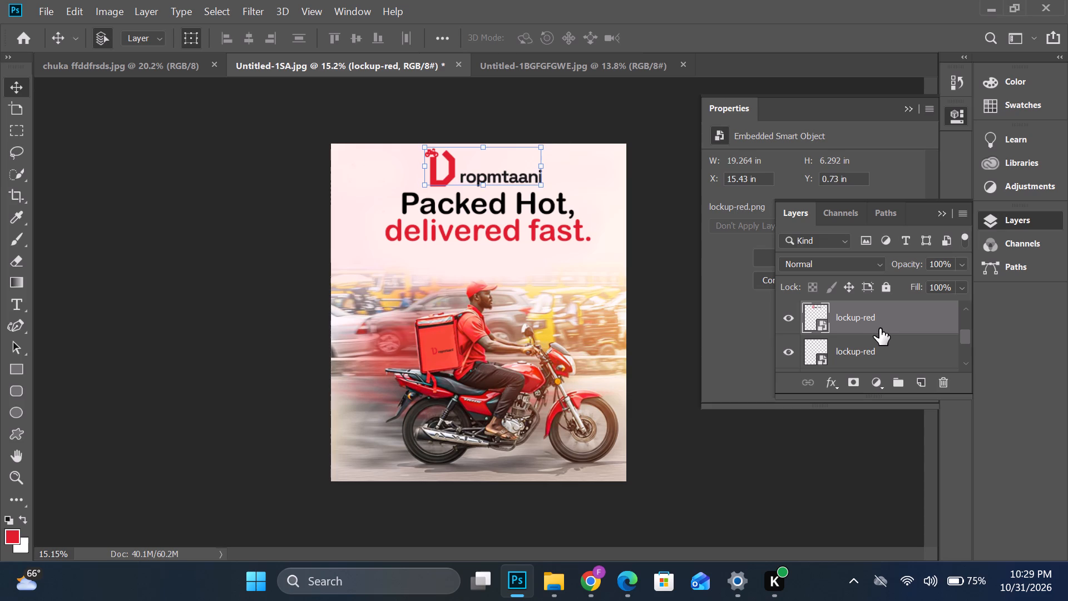
key("Up")
key("Right")
key("Right")
key("Right")
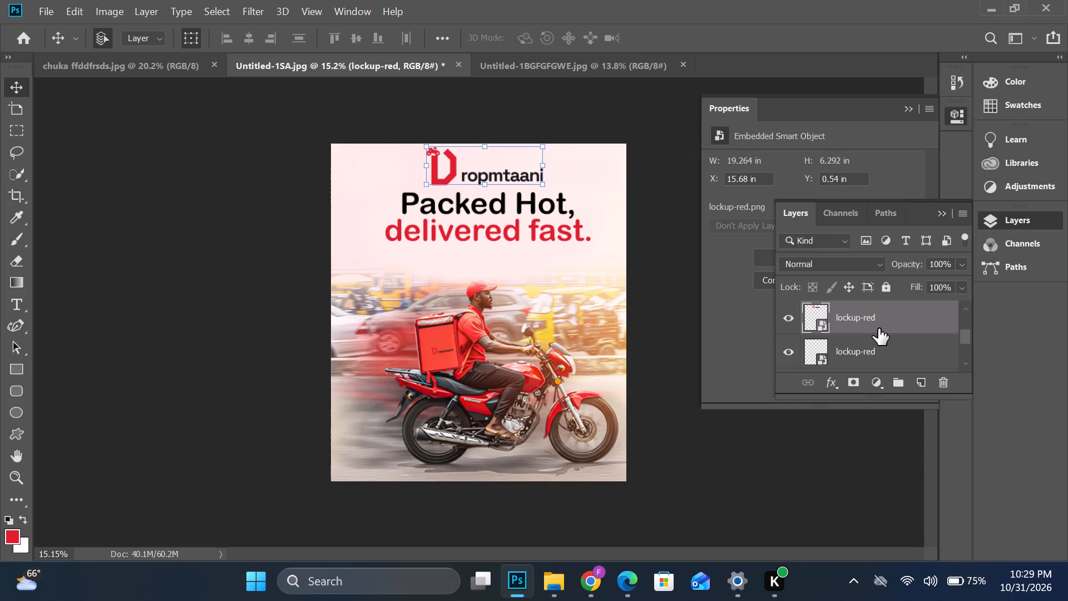
left_click(673, 320)
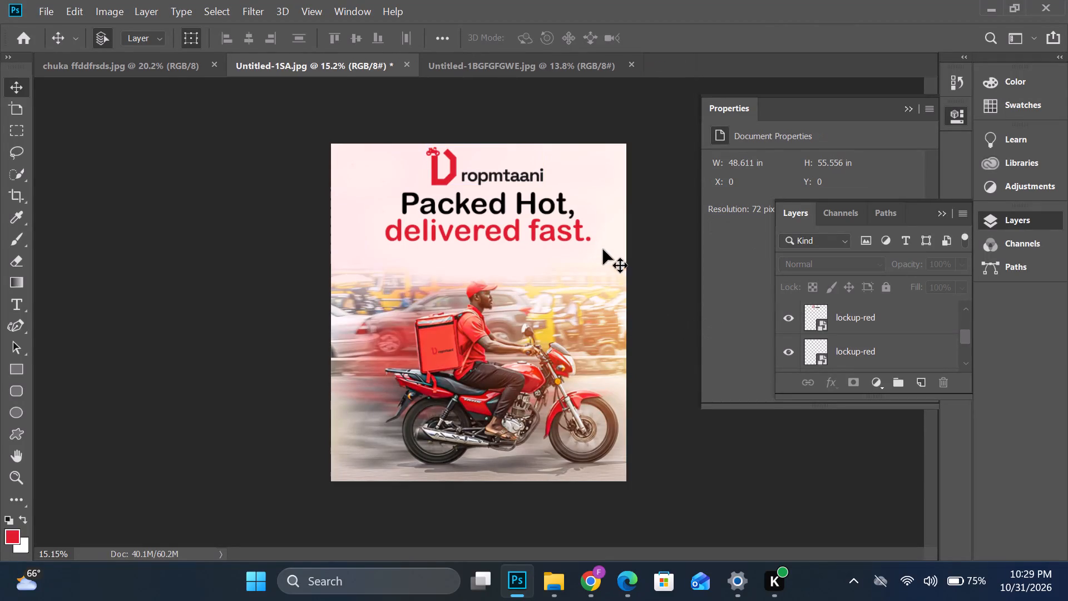
Nudge the "Packed Hot," text up to Y 6.94 in, keeping its horizontal position.
left_click(528, 209)
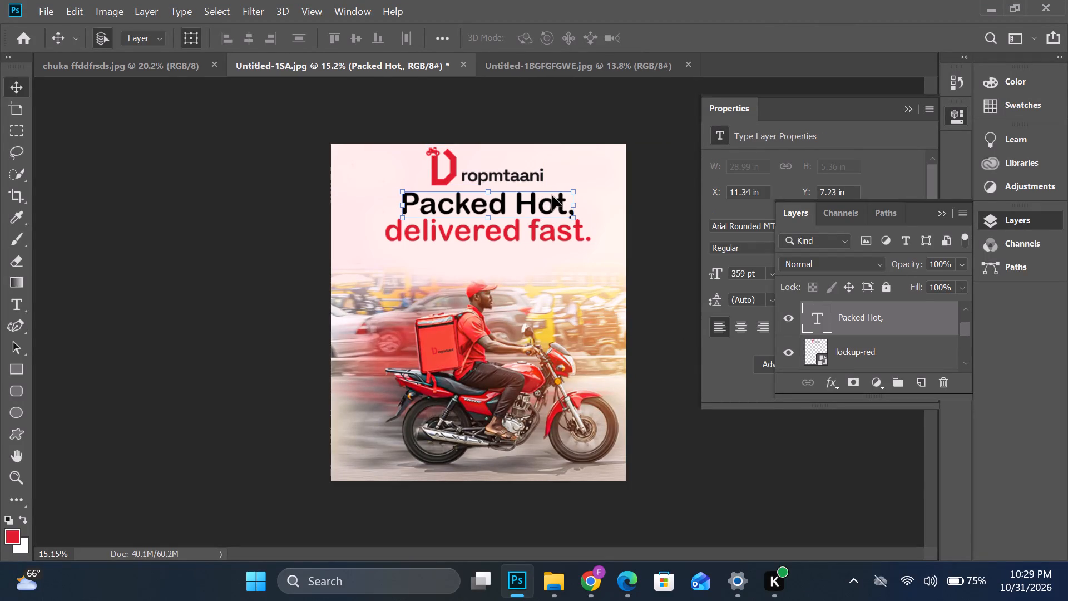
key("Up")
key("Up")
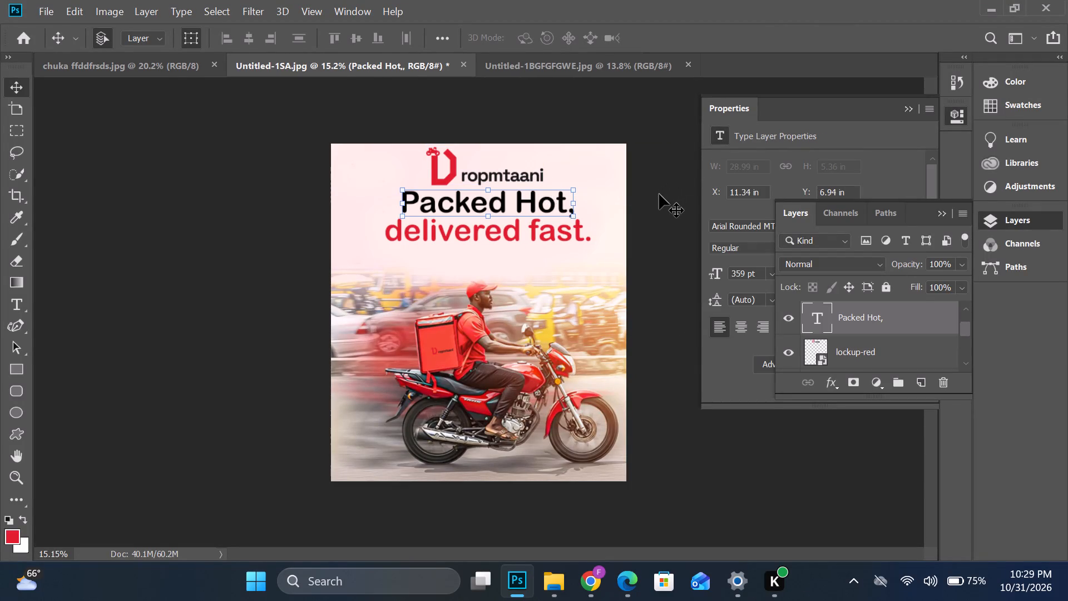
left_click(659, 194)
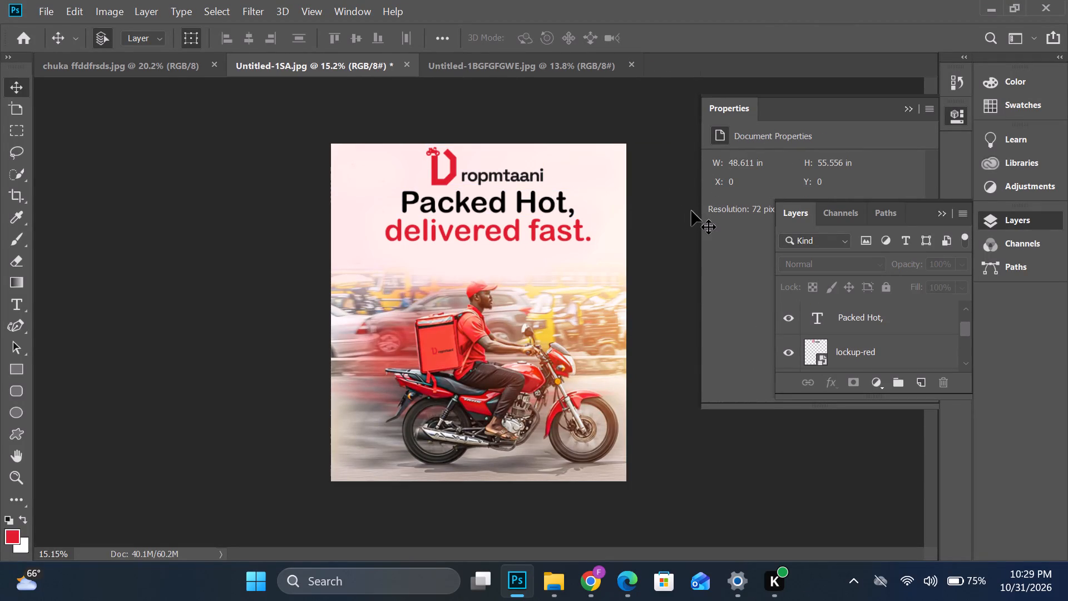
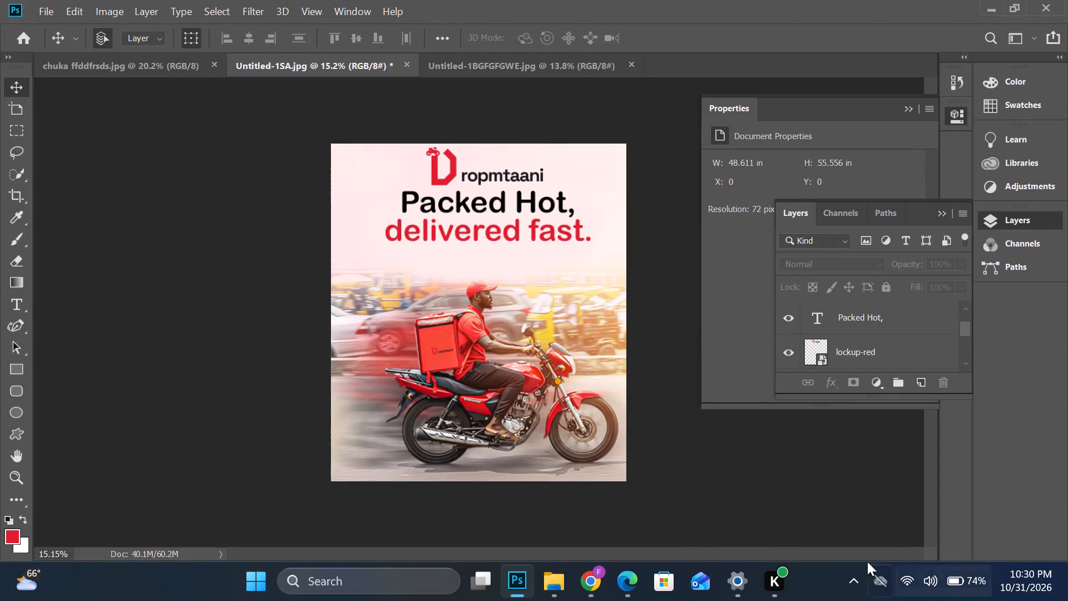
Check the open documents and close the Halloween banner Untitled-1BGFGFGWE.jpg, leaving the Dropmtaani delivery poster active.
left_click(490, 62)
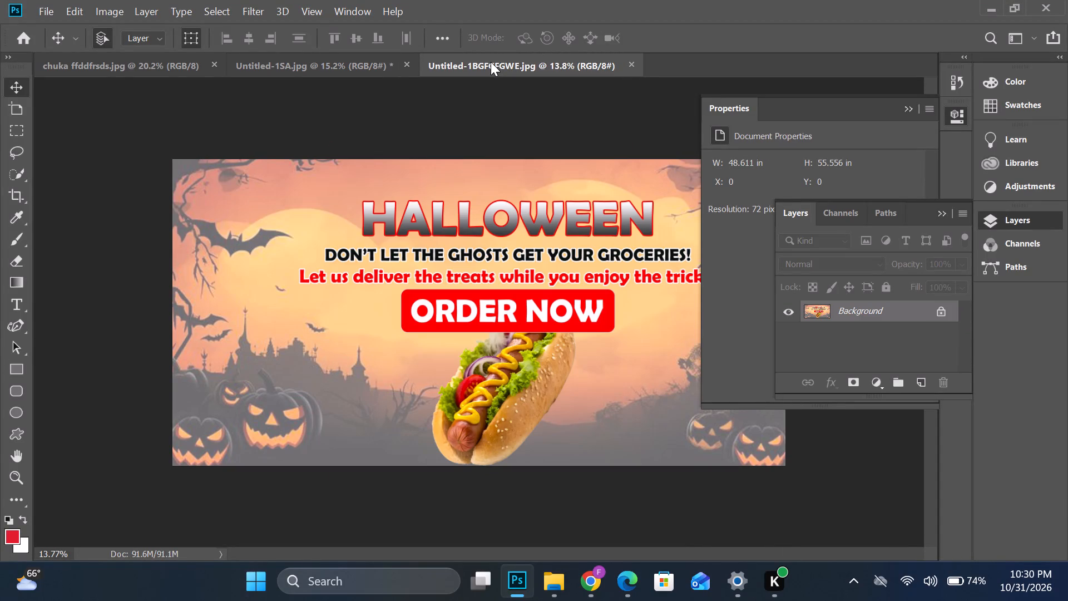
left_click(173, 73)
left_click(295, 68)
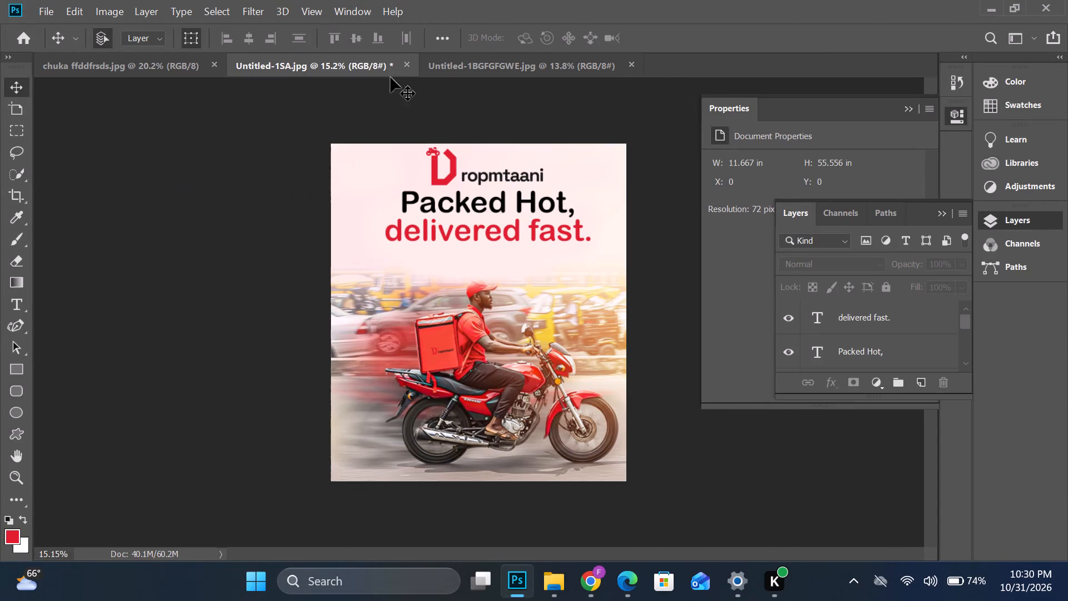
left_click(631, 64)
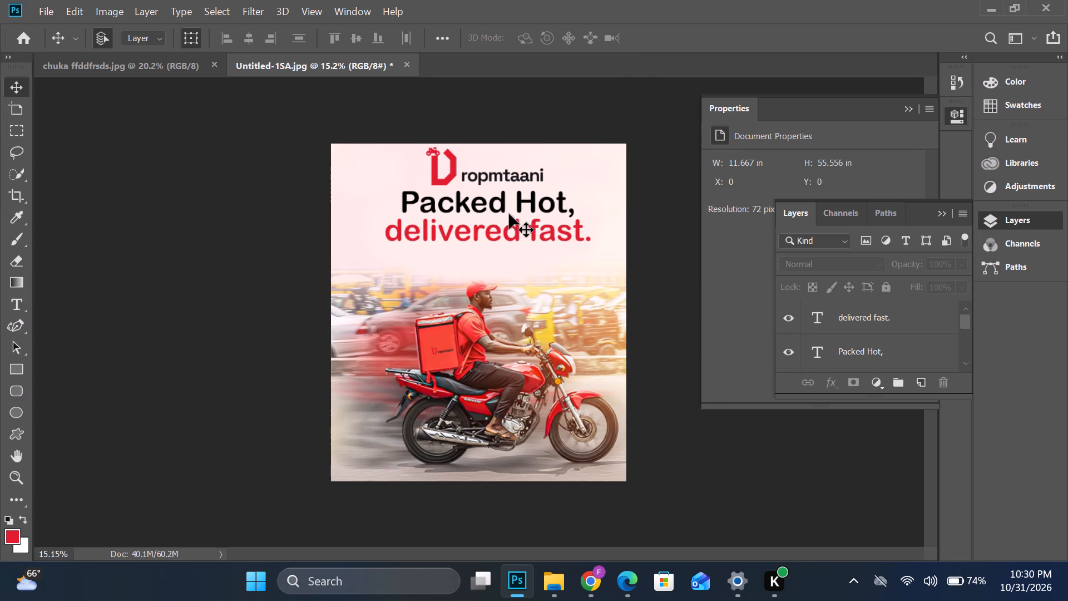
Create a new 3500 x 4000 px portrait document at 72 ppi, using RGB Color with a white background.
left_click(26, 42)
left_click(64, 201)
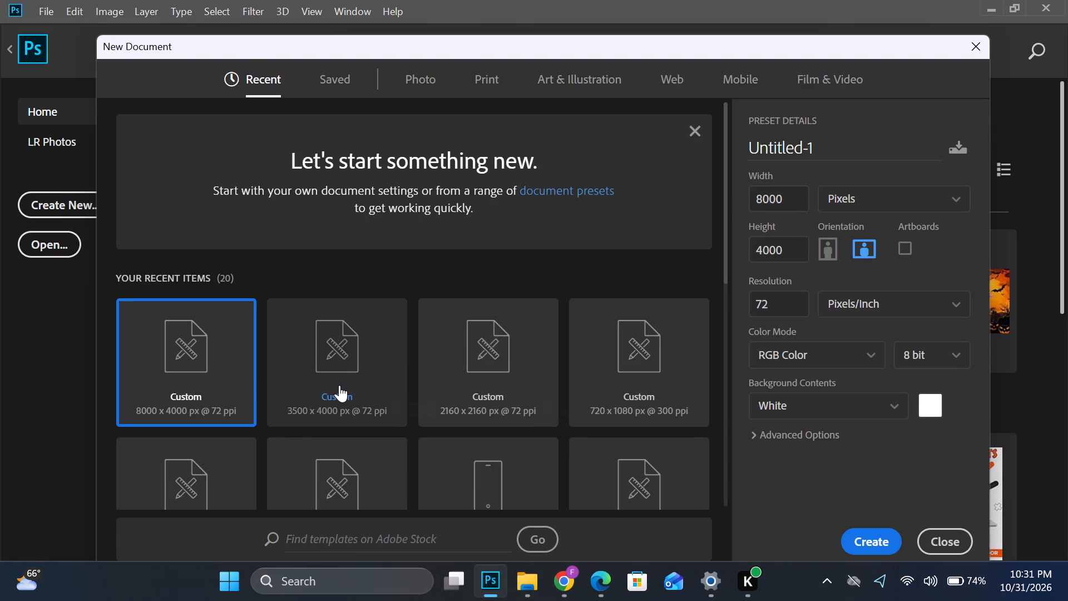
left_click(334, 384)
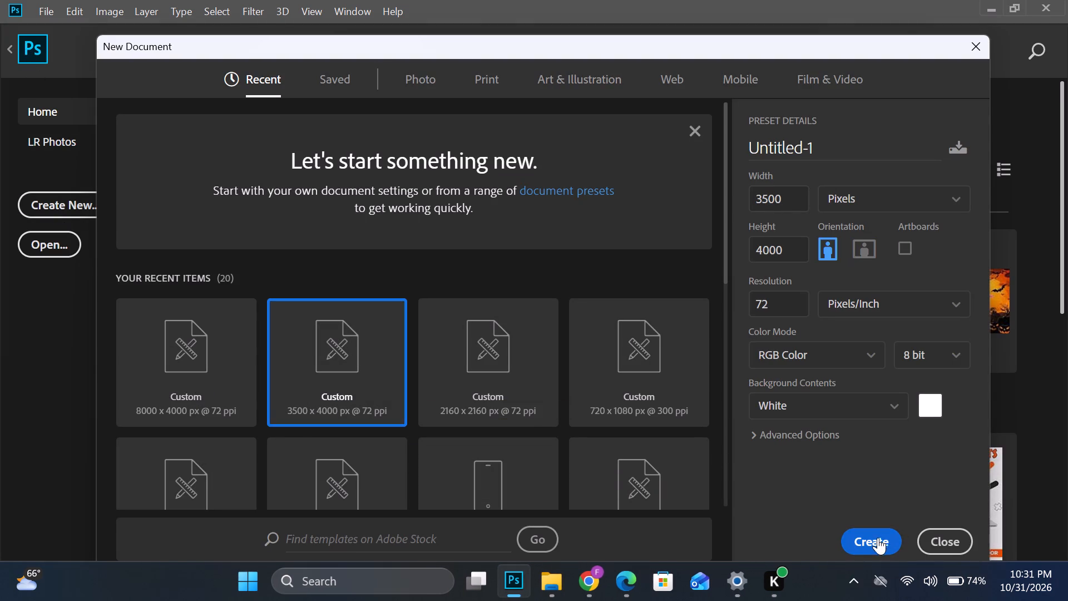
left_click(877, 538)
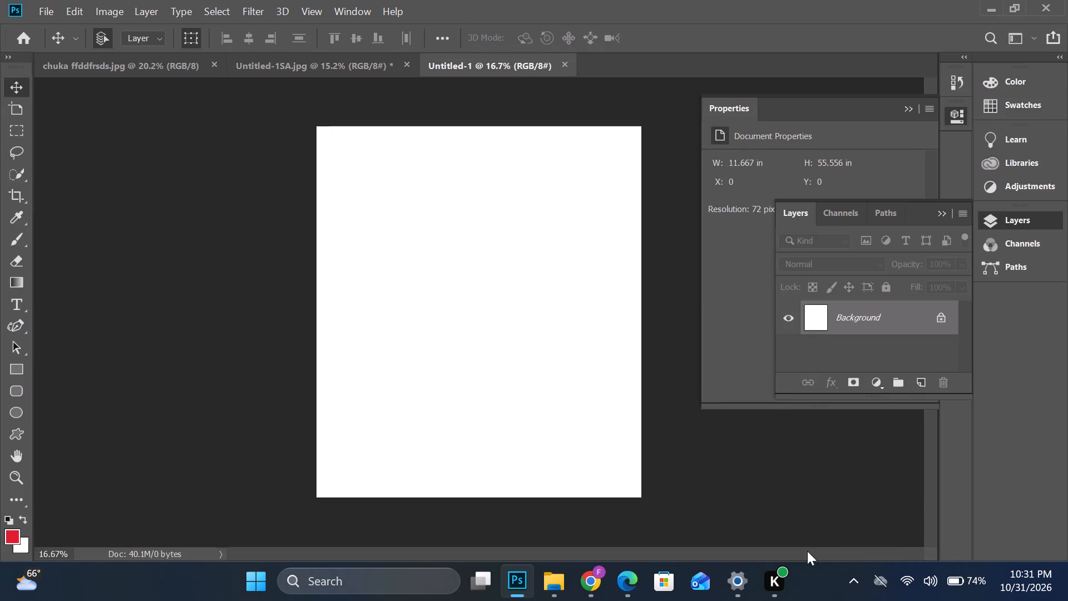
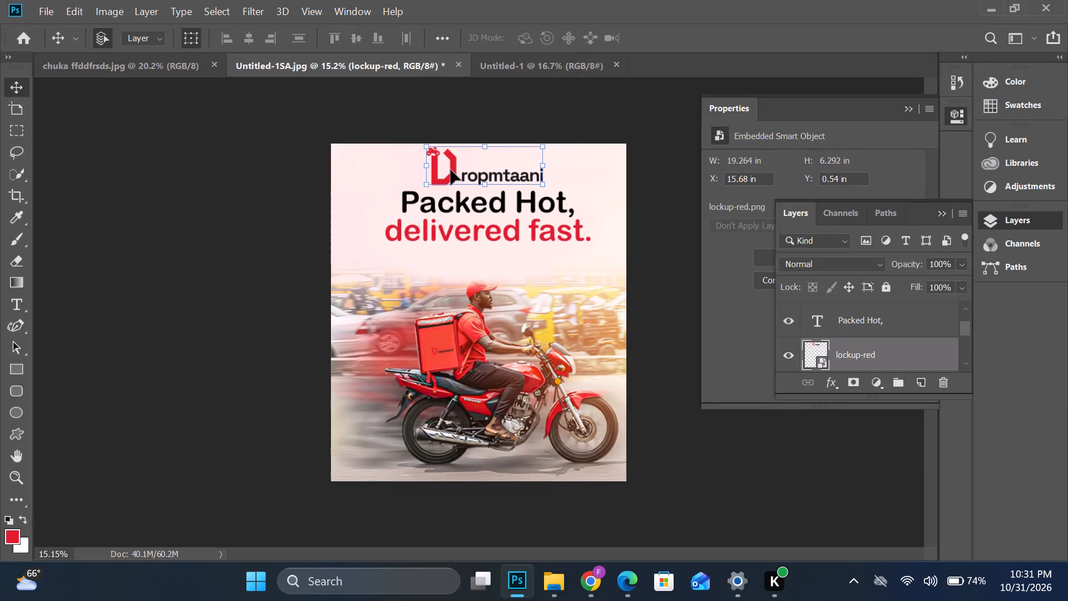
Copy the red Dropmtaani logo from the delivery poster into the new Untitled-1 document, near the top of the canvas.
left_click_drag(451, 170, 523, 68)
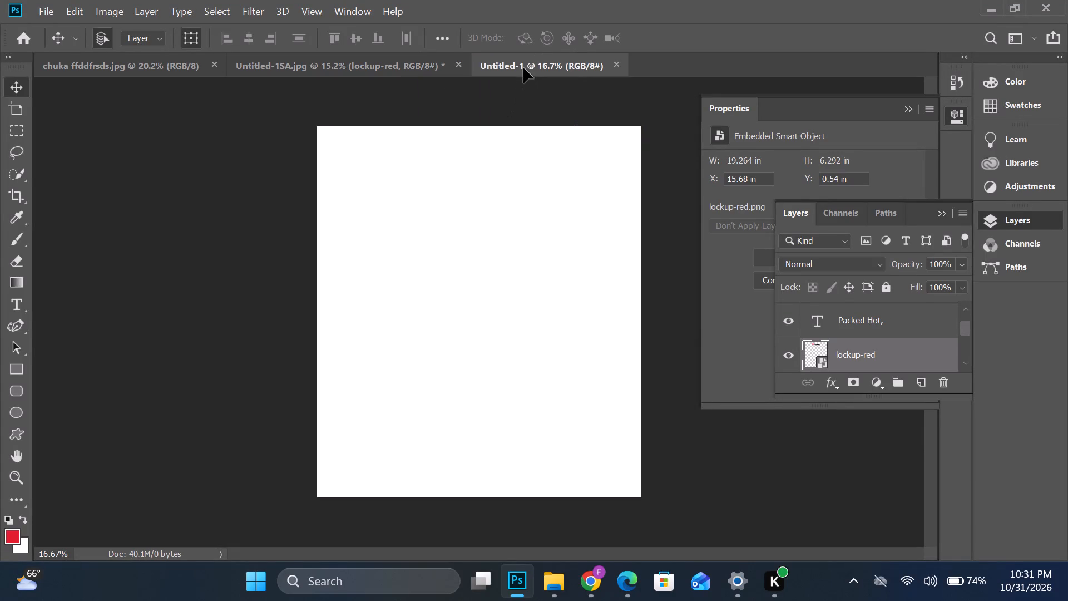
left_click_drag(523, 68, 463, 175)
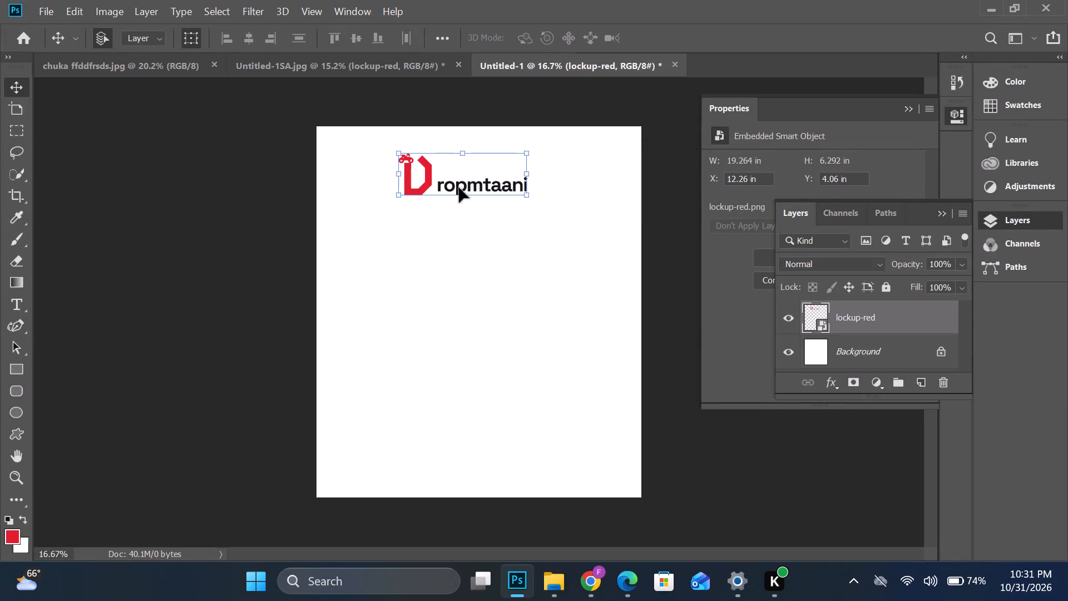
Nudge the Dropmtaani logo up and to the right, to about X 15.01 in and Y 1.31 in.
left_click_drag(423, 180, 433, 174)
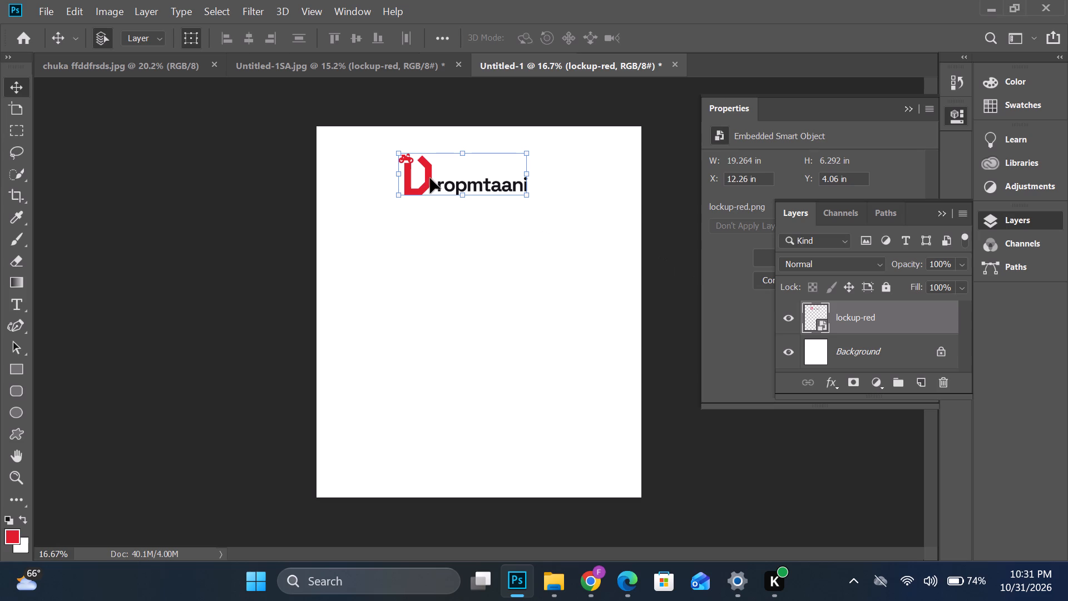
key("Up")
key("Up")
key("Up")
key("Up")
key("Up")
key("Up")
key("Up")
key("Up")
key("Up")
key("Up")
key("Up")
key("Up")
key("Up")
key("Up")
key("Up")
key("Up")
key("Up")
key("Up")
key("Up")
key("Up")
key("Right")
key("Right")
key("Right")
key("Right")
key("Right")
key("Right")
key("Right")
key("Right")
key("Right")
key("Right")
key("Right")
key("Right")
key("Right")
key("Right")
key("Right")
key("Right")
key("Right")
key("Right")
key("Right")
key("Right")
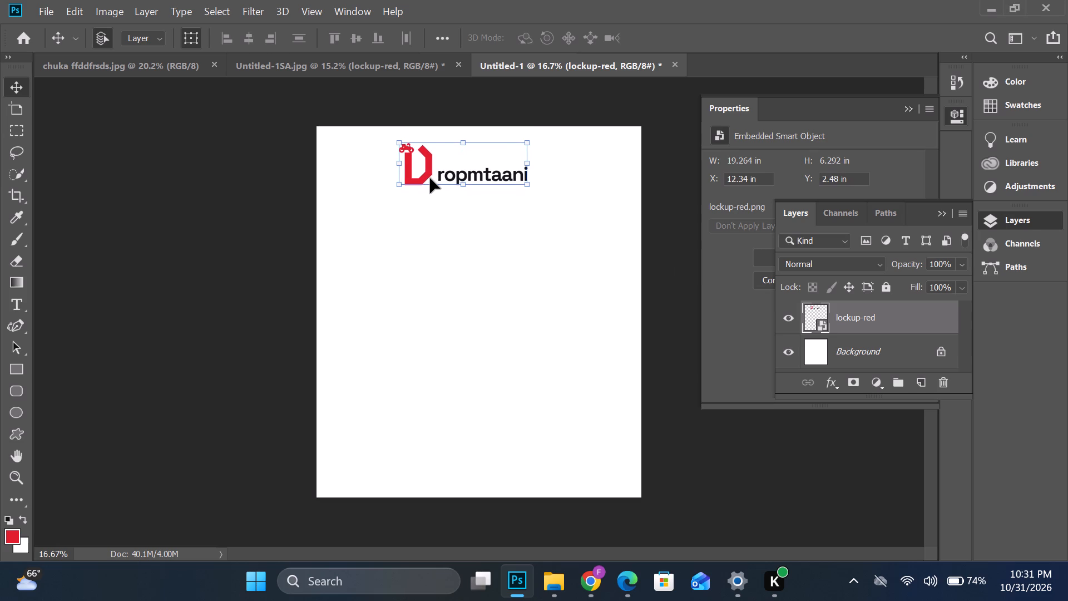
key("Up")
key("Up")
key("Up")
key("Up")
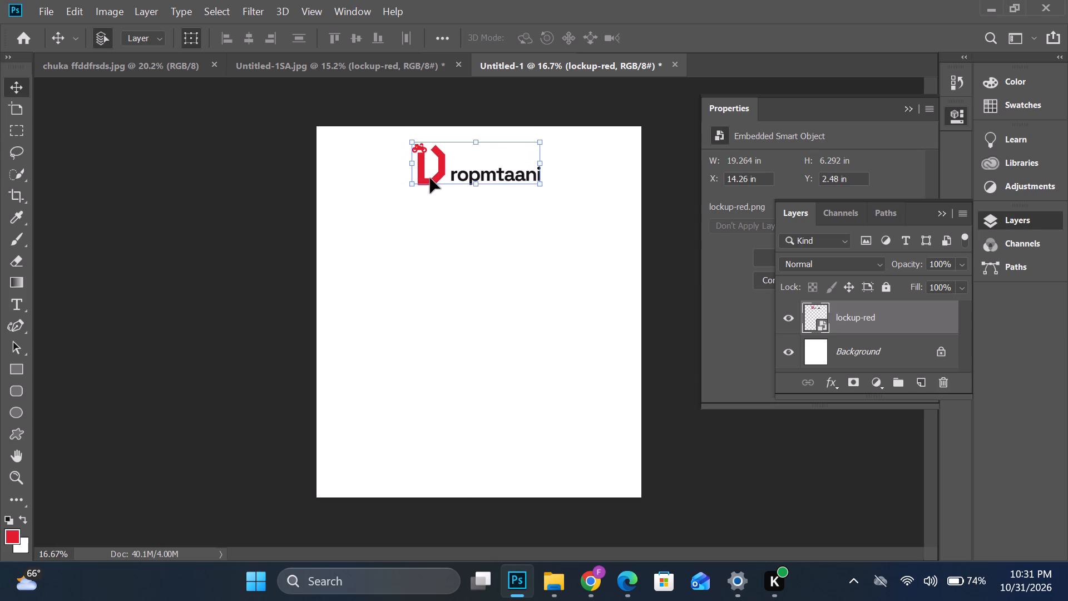
key("Right")
key("Right")
key("Right")
key("Right")
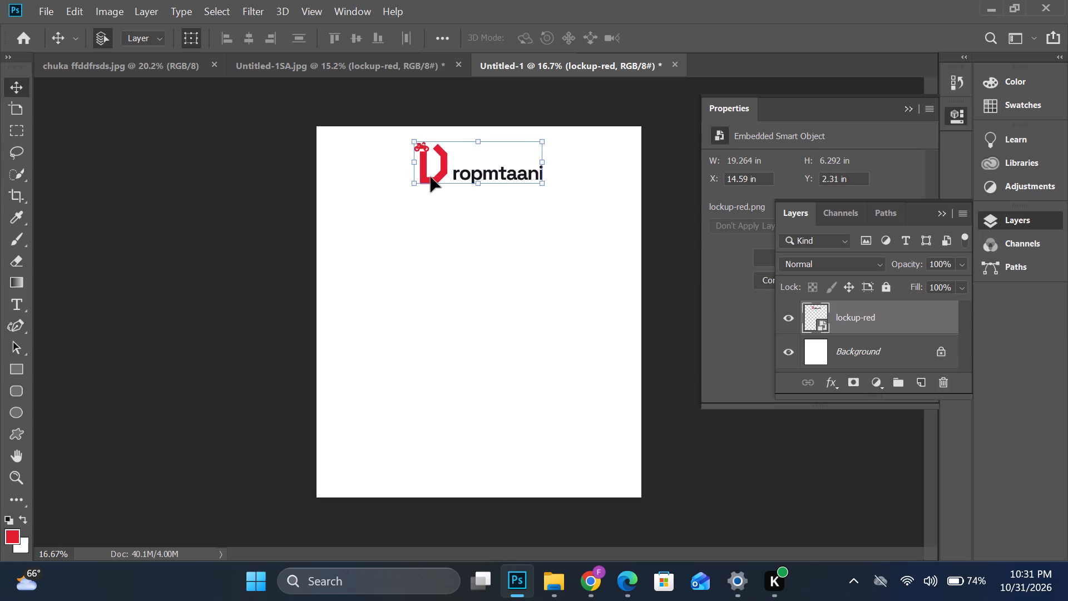
key("Right")
key("Up")
key("Up")
key("Up")
key("Up")
key("Up")
key("Up")
key("Up")
key("Up")
key("Up")
key("Up")
key("Up")
key("Up")
key("Up")
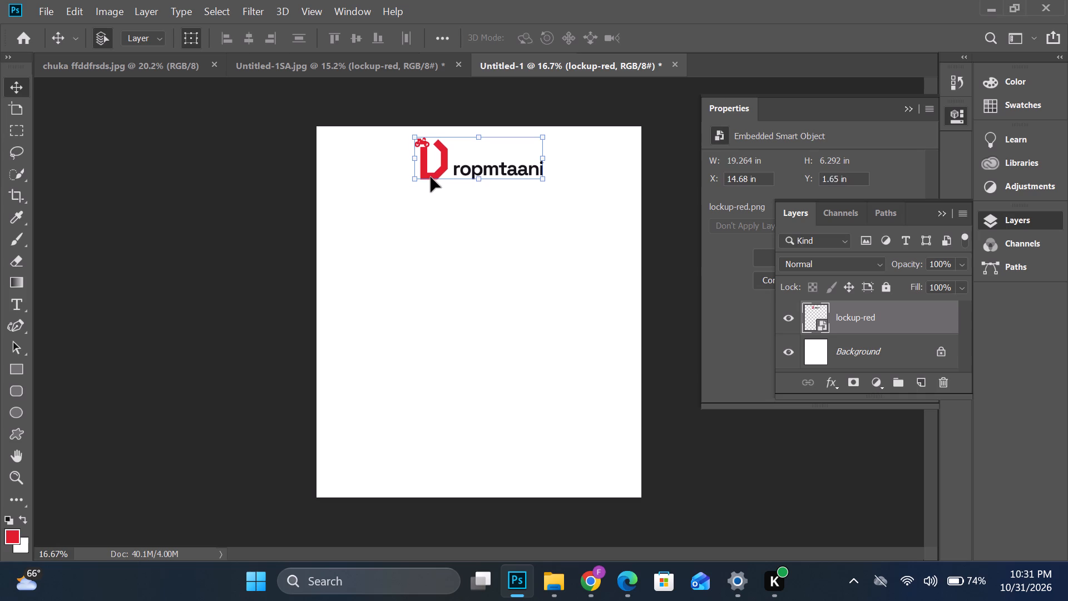
key("Up")
key("Up")
key("Up")
key("Up")
key("Right")
key("Right")
key("Right")
key("Right")
key("Right")
key("Right")
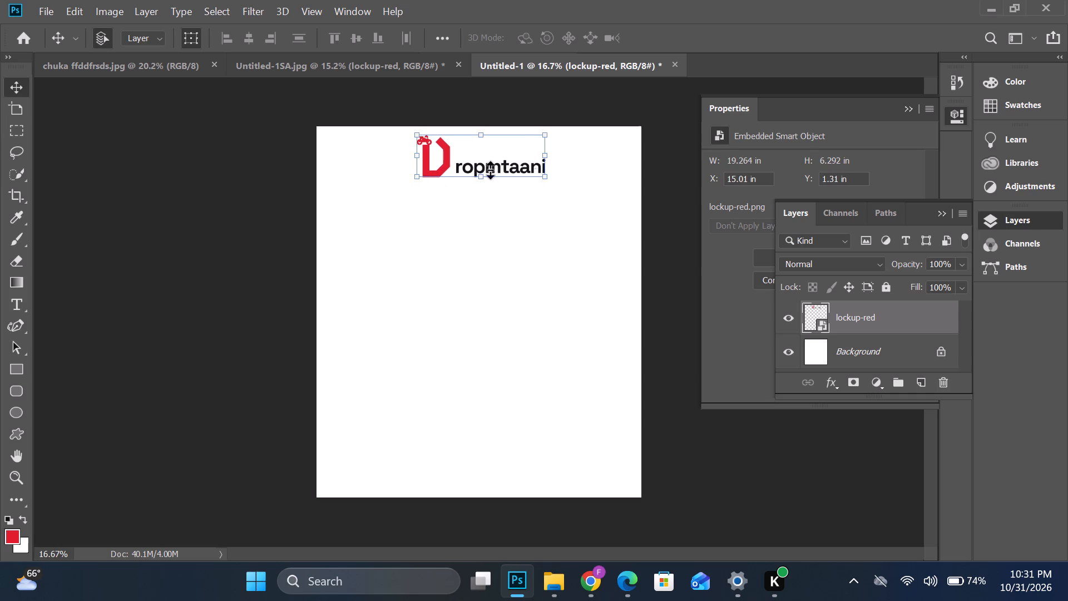
left_click(584, 195)
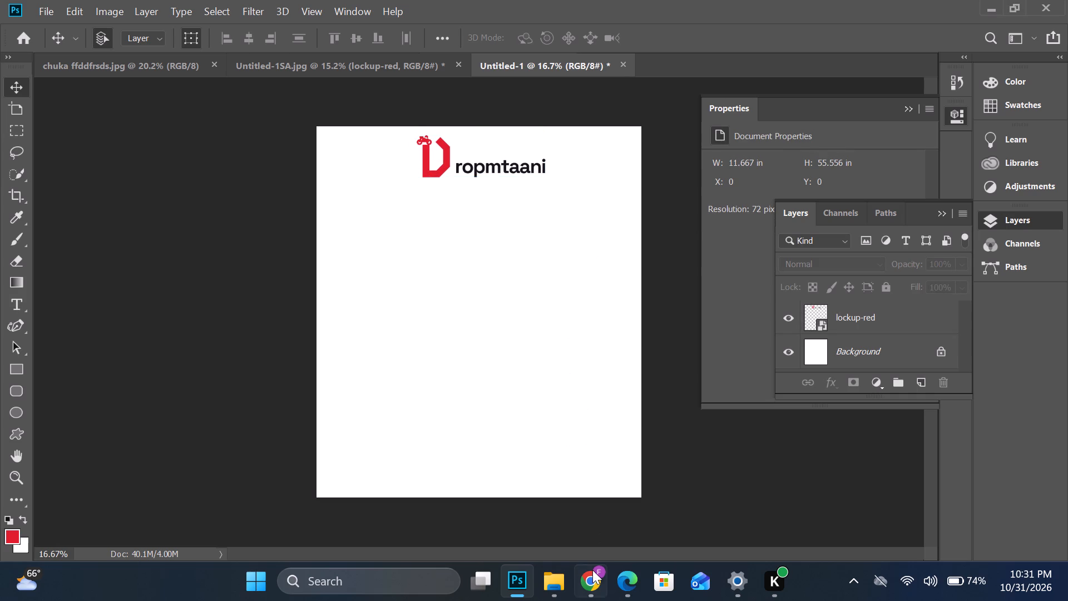
Place the Food Brand Flyer (1) image from the Downloads folder into Untitled-1.
left_click(561, 585)
left_click(472, 510)
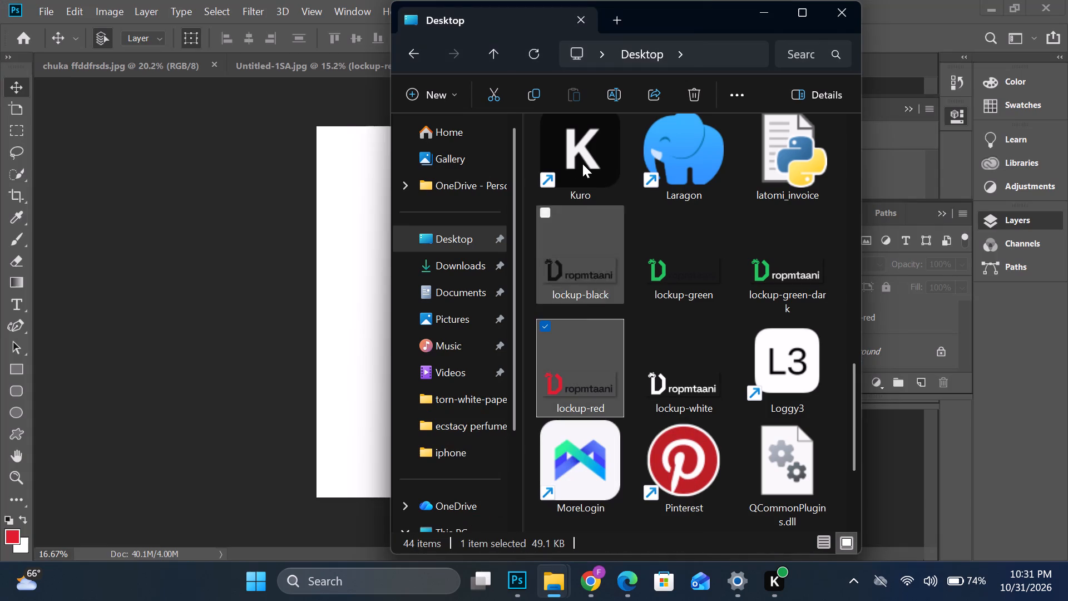
left_click(450, 230)
left_click(443, 262)
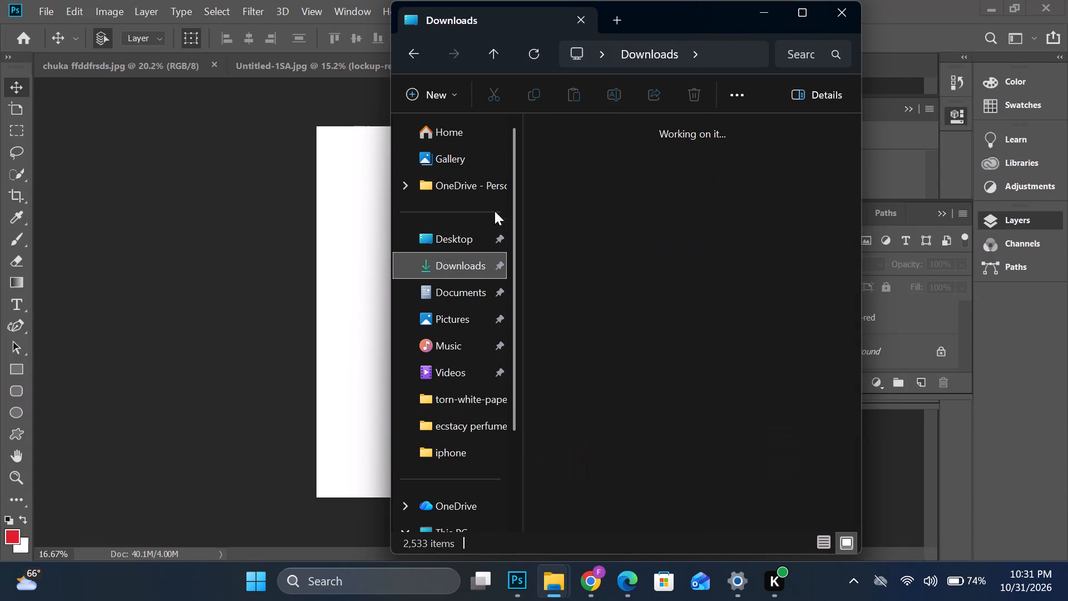
left_click(783, 205)
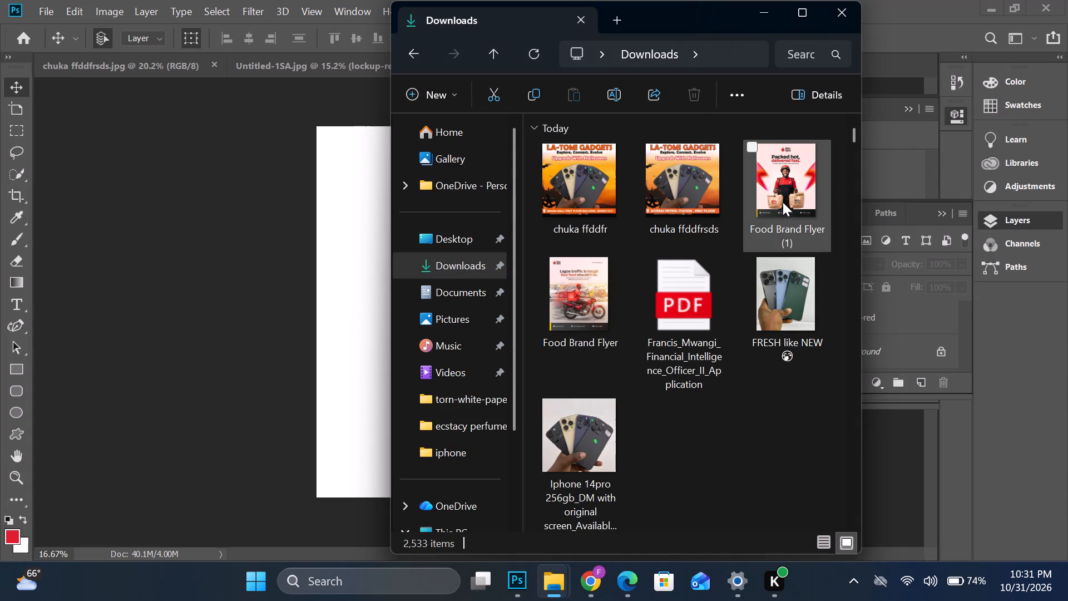
left_click_drag(783, 187, 374, 325)
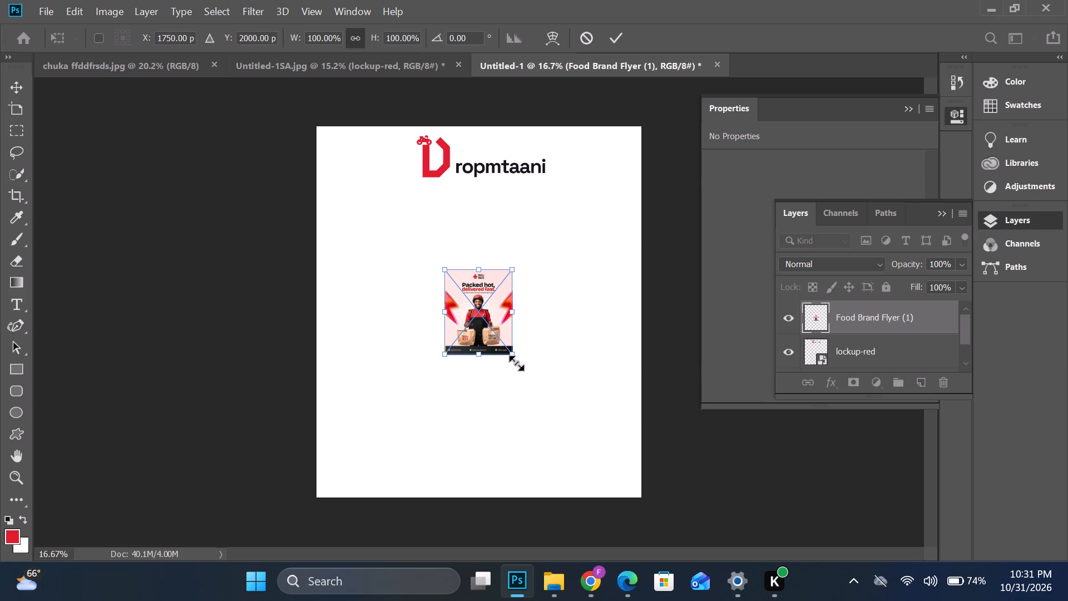
Scale the placed flyer proportionally to about 470% so it nearly fills the canvas width from the top edge, and commit the placement.
left_click_drag(476, 357, 464, 523)
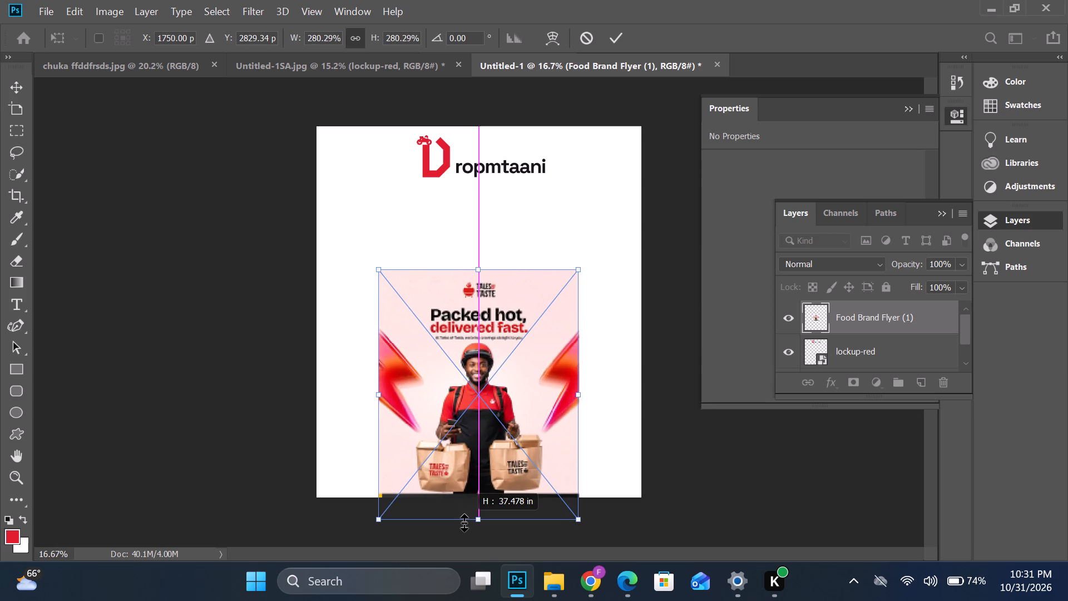
left_click_drag(464, 523, 462, 530)
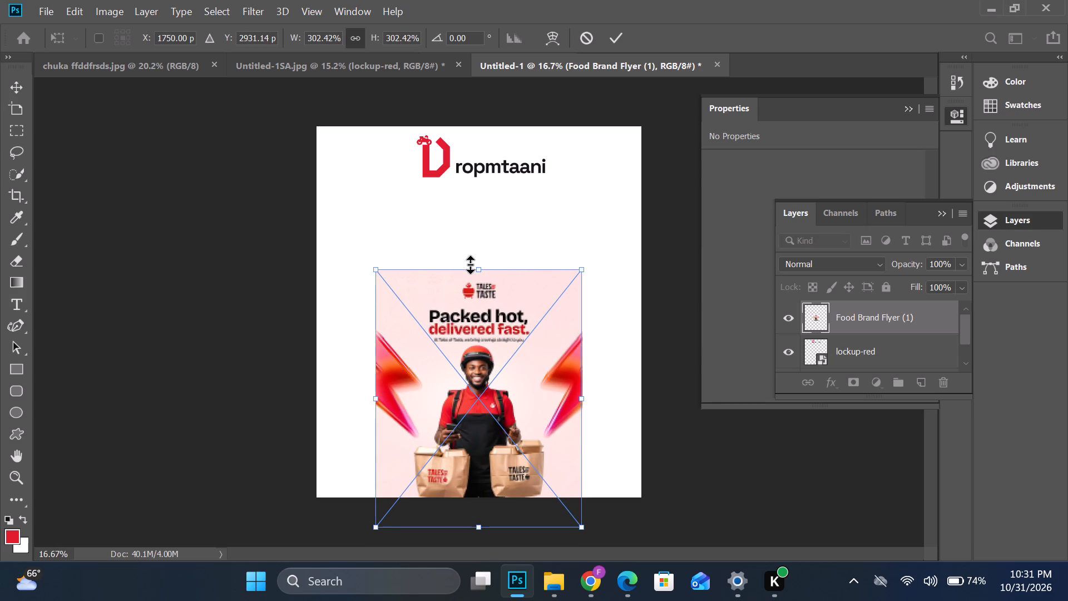
left_click_drag(473, 265, 460, 112)
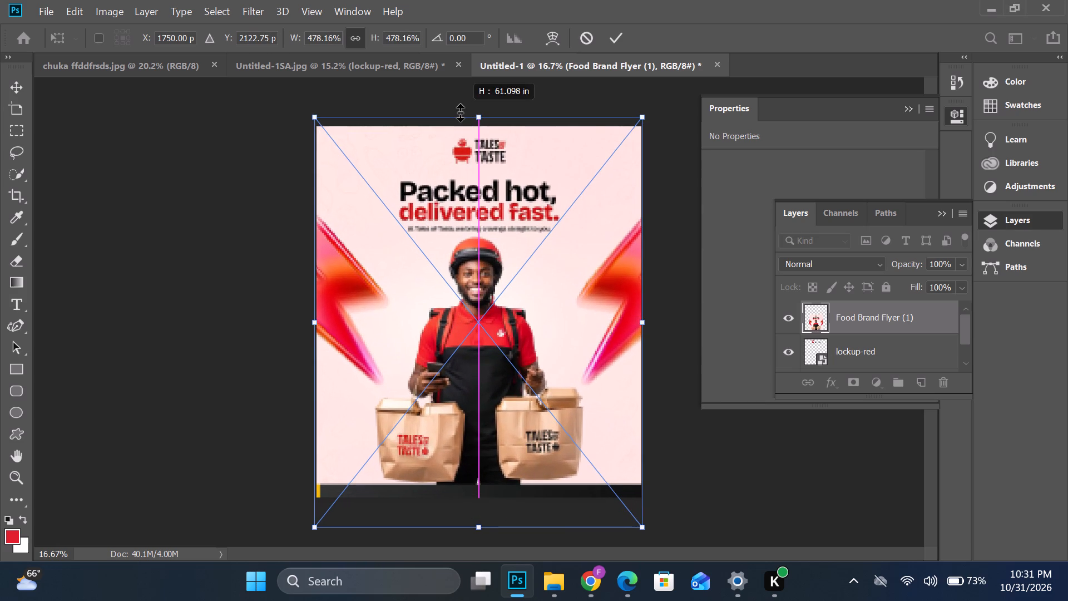
left_click_drag(460, 112, 461, 120)
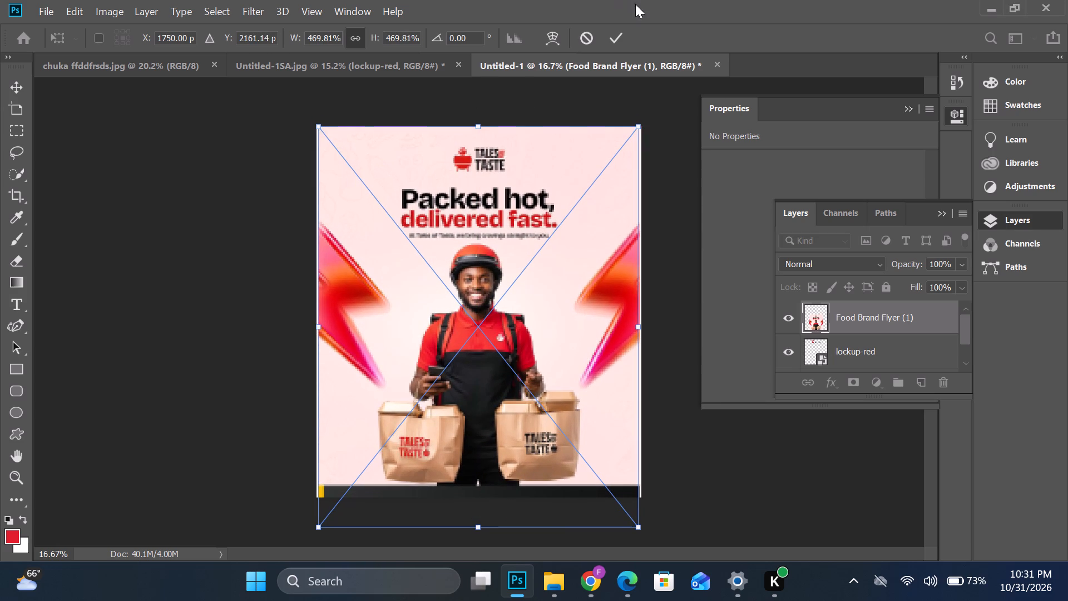
left_click(619, 38)
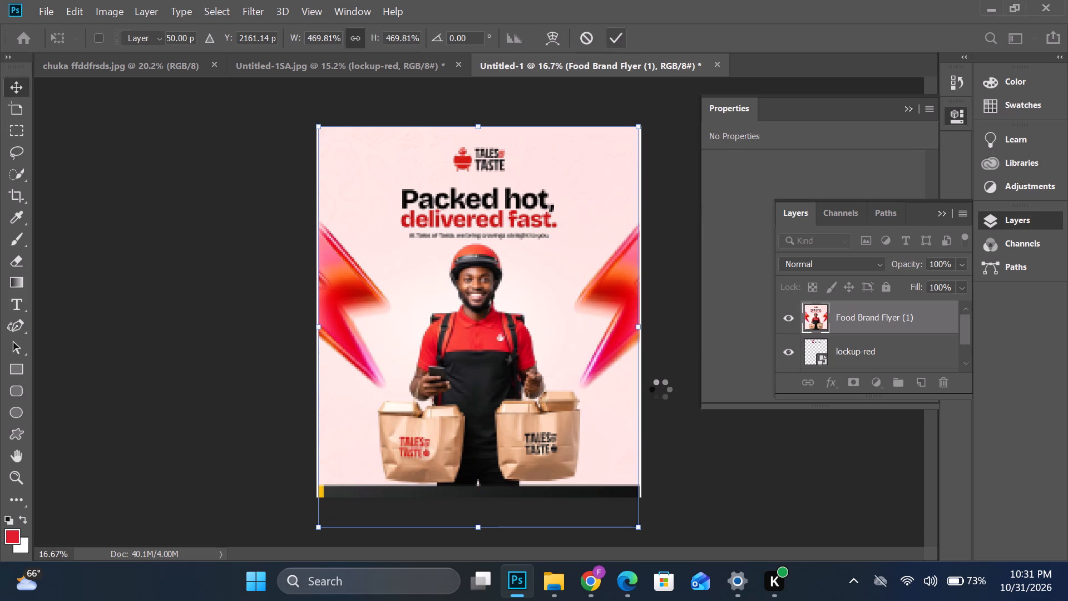
left_click(662, 381)
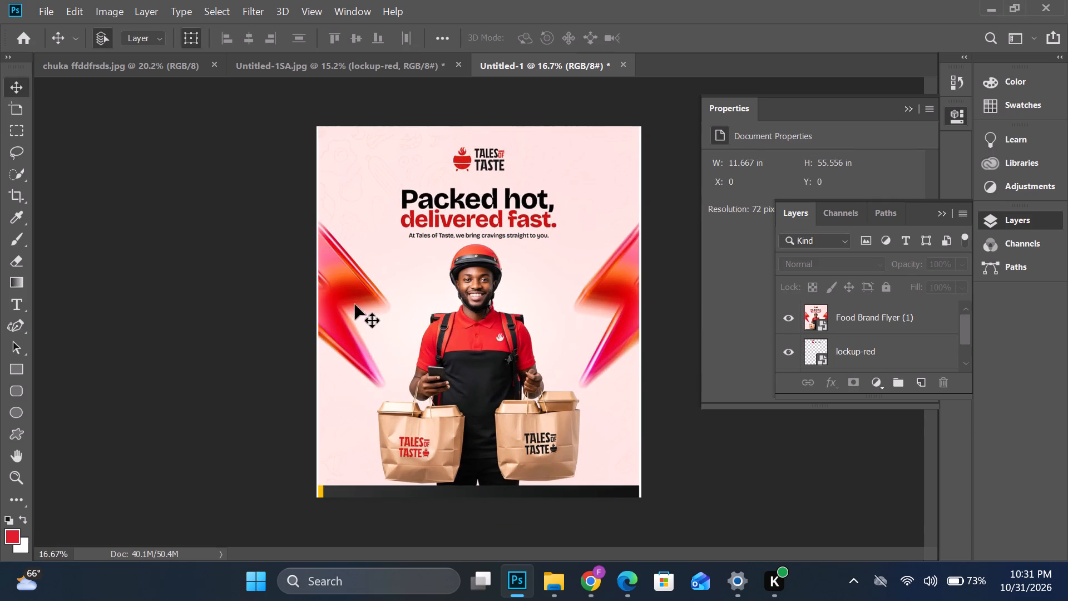
With the flyer layer and the Brush tool active, set the foreground color to the pale pink sampled from the flyer's background.
left_click(362, 290)
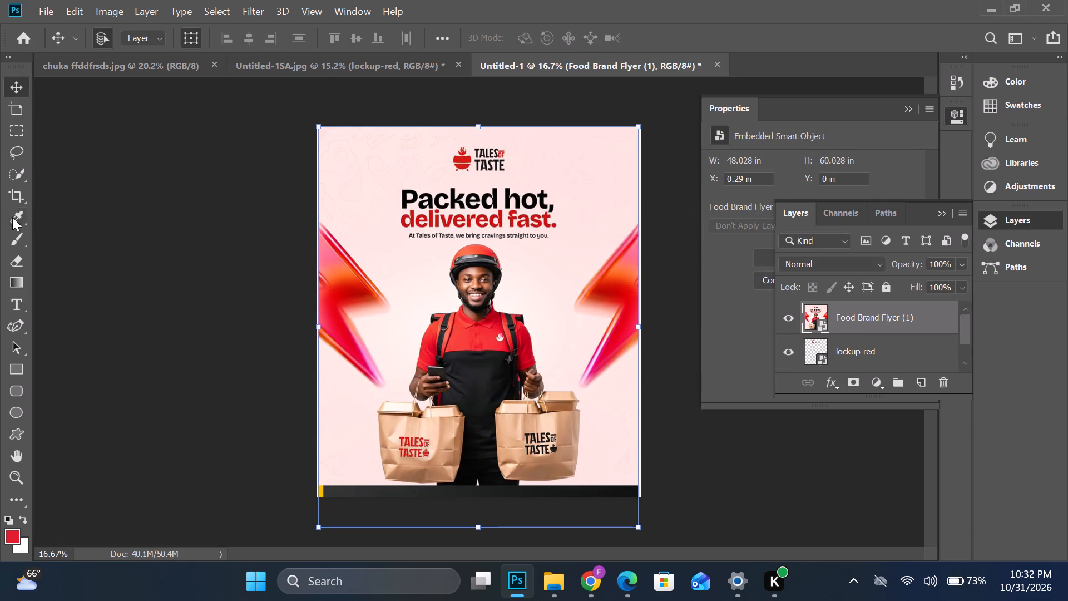
left_click(17, 240)
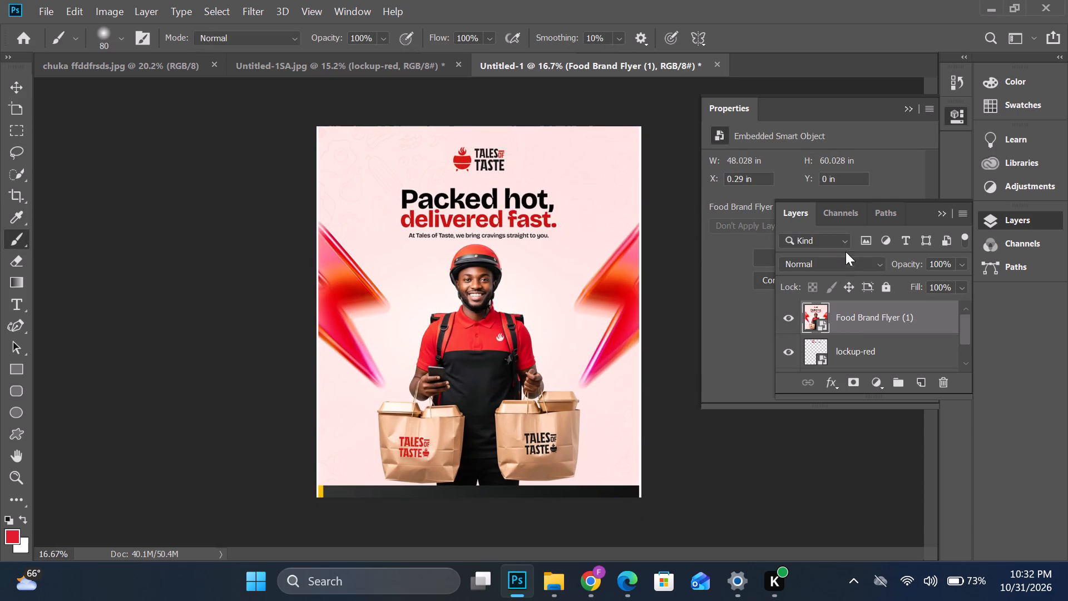
left_click(993, 87)
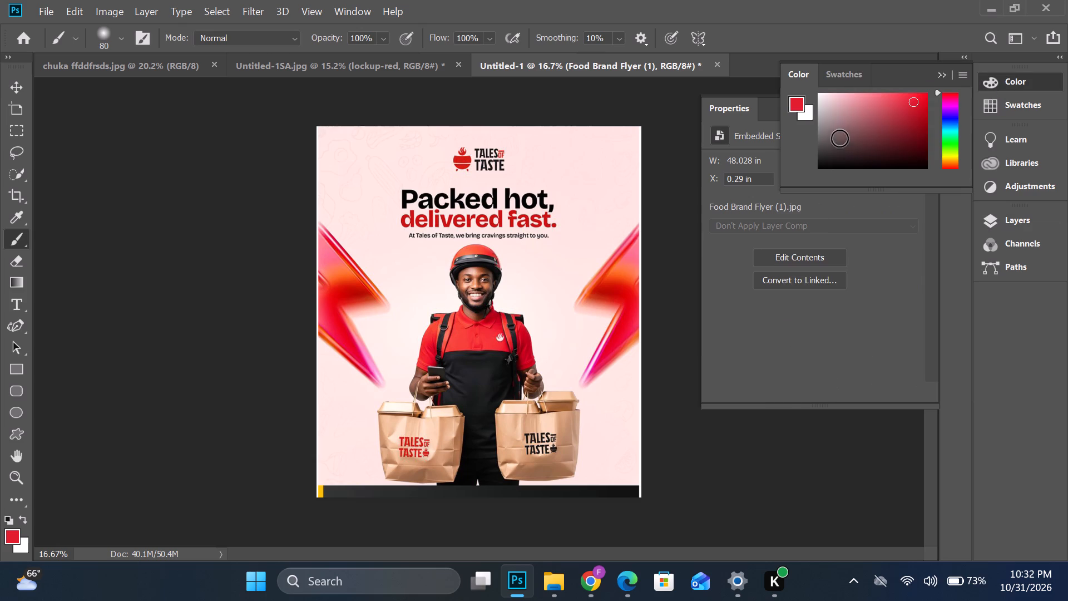
left_click(796, 103)
left_click(562, 177)
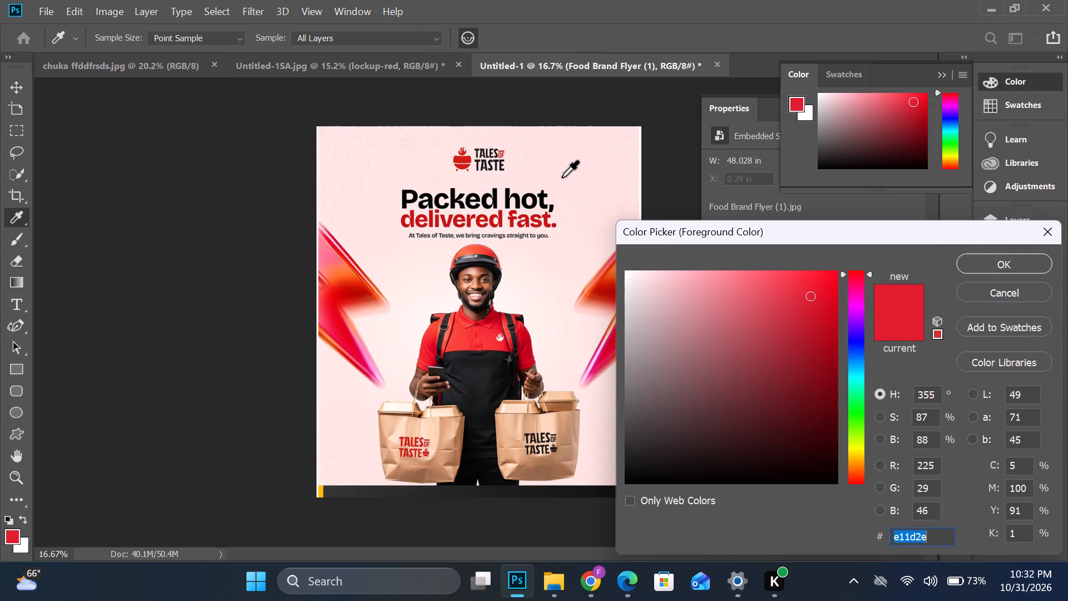
left_click(993, 262)
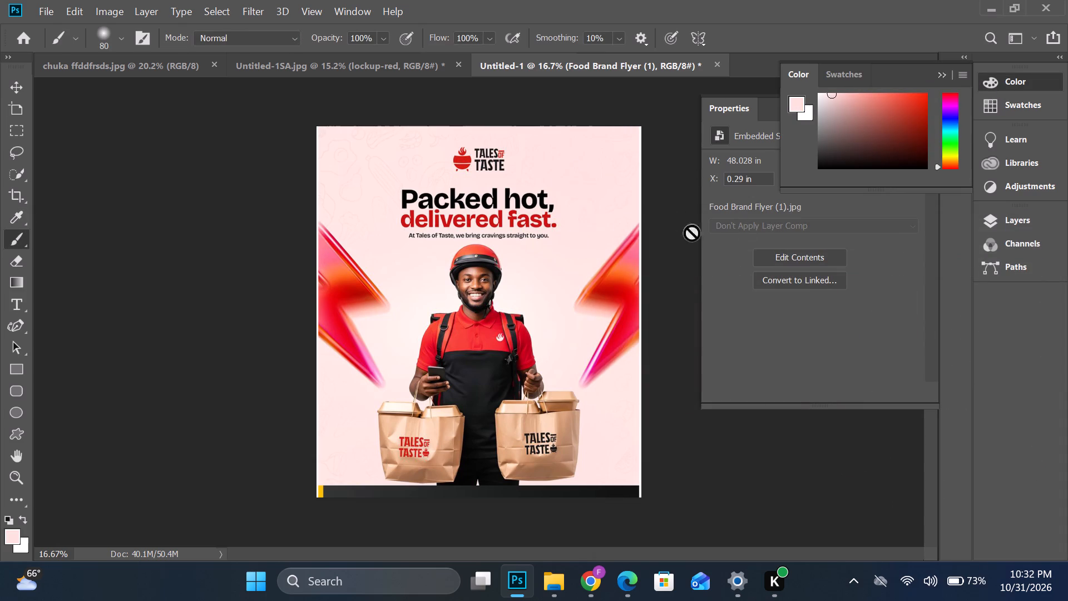
left_click(937, 75)
left_click(1027, 223)
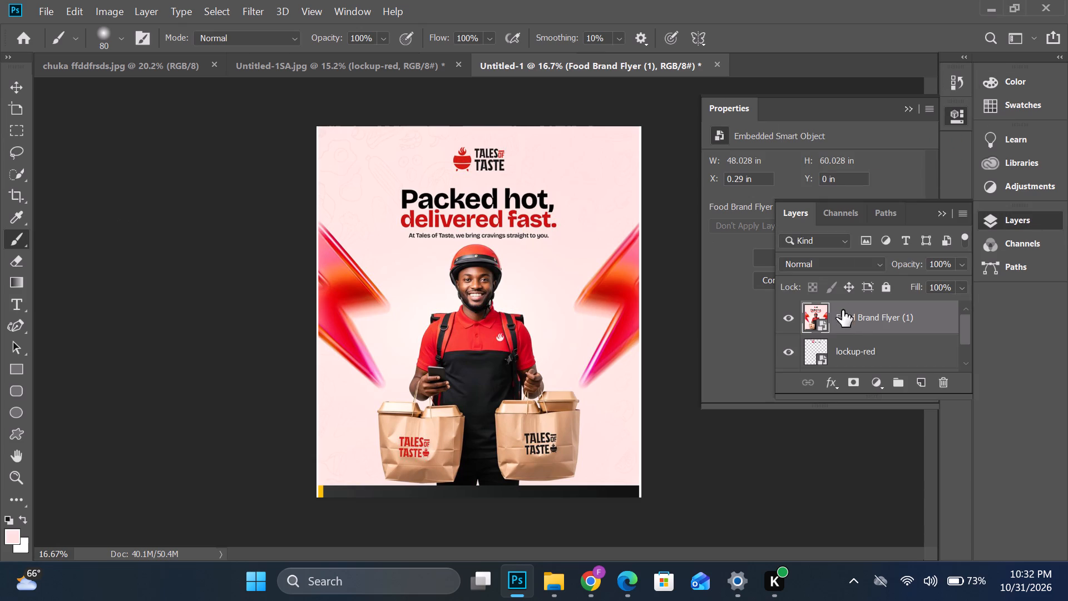
Rasterize the flyer layer and paint pink over the small tagline "At Tales of Taste, we bring cravings straight to you.".
left_click(578, 256)
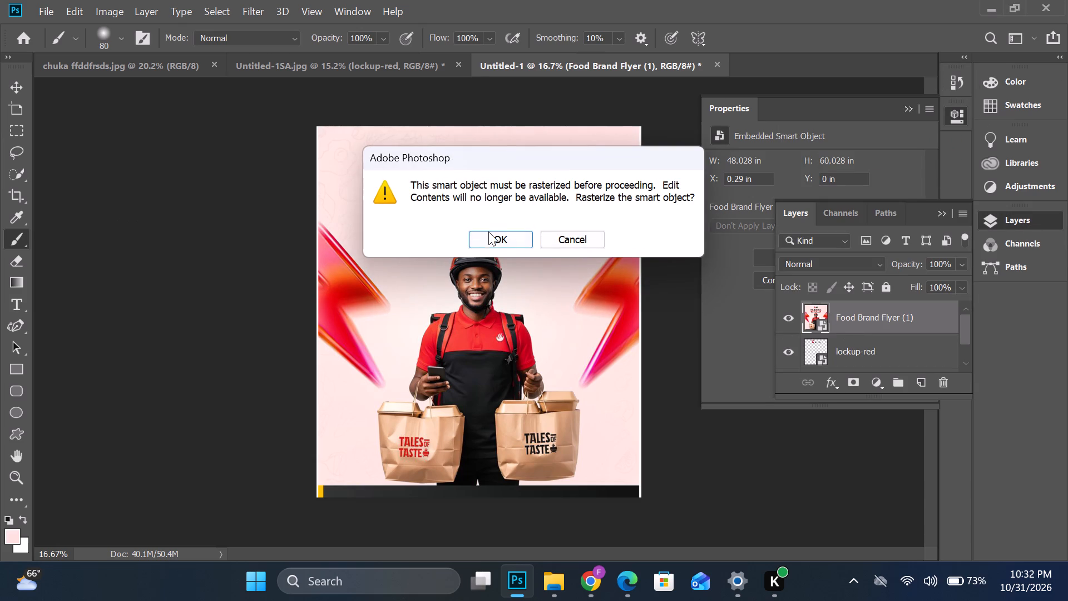
left_click(491, 239)
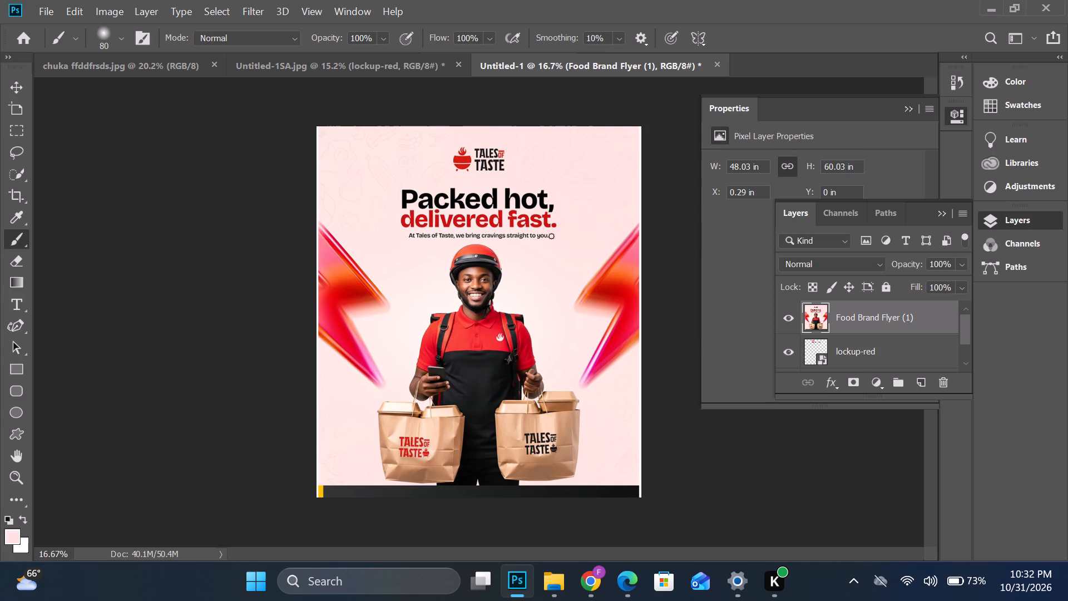
left_click_drag(551, 236, 484, 233)
left_click_drag(484, 233, 444, 235)
left_click_drag(444, 235, 427, 238)
Paint pink over the lower part of the red word "delivered" in the flyer's headline.
left_click_drag(427, 238, 407, 226)
left_click_drag(407, 226, 423, 219)
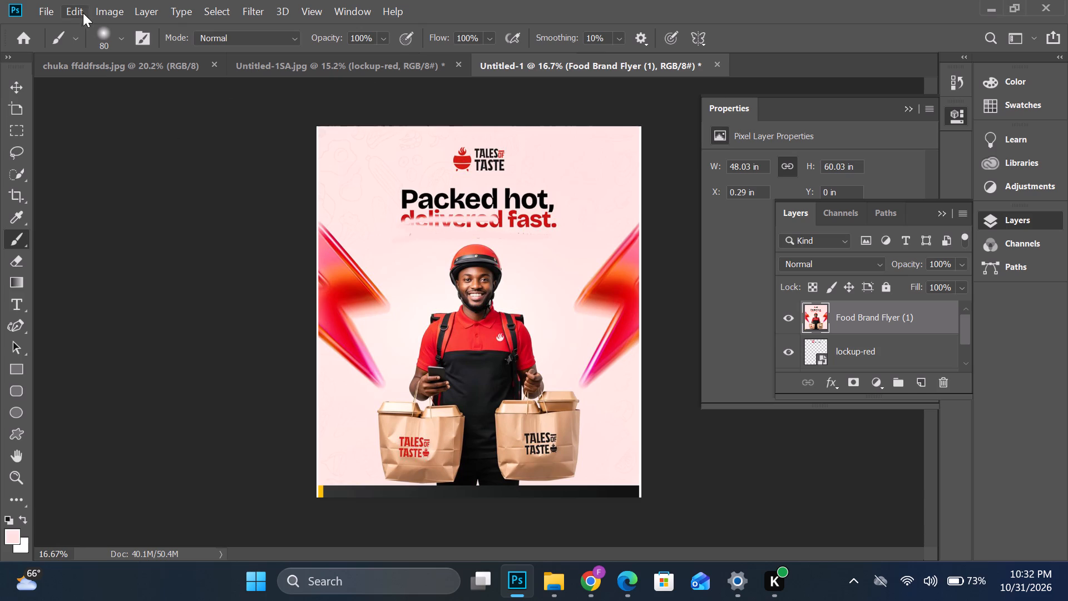
Enlarge the soft brush to 401 px and paint pink over the Tales of Taste logo and the remaining "Packed hot, delivered fast." headline.
left_click(118, 31)
left_click_drag(138, 90, 140, 90)
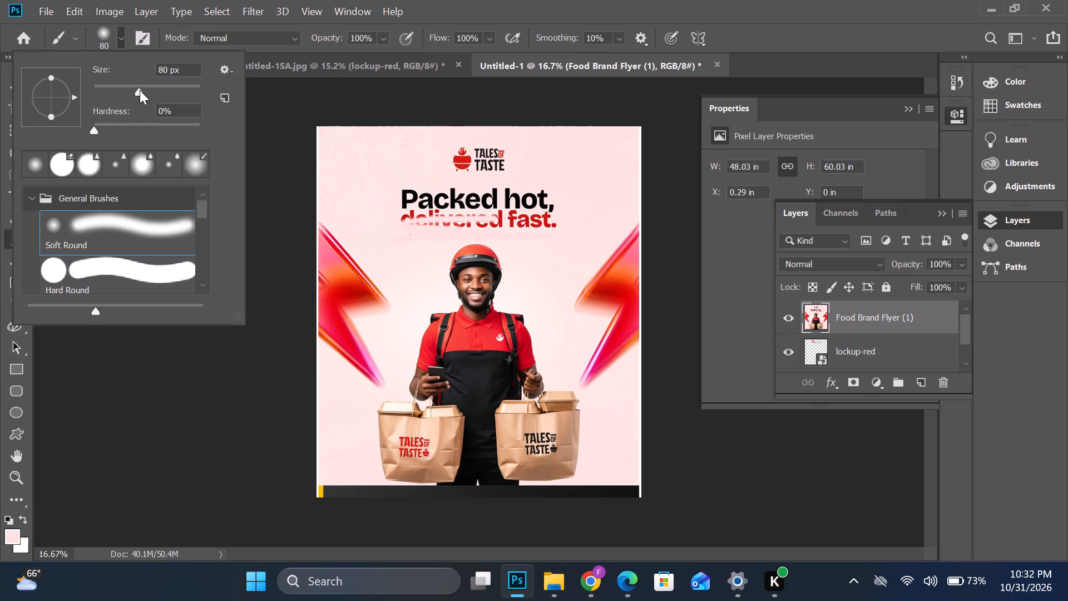
left_click_drag(140, 90, 149, 91)
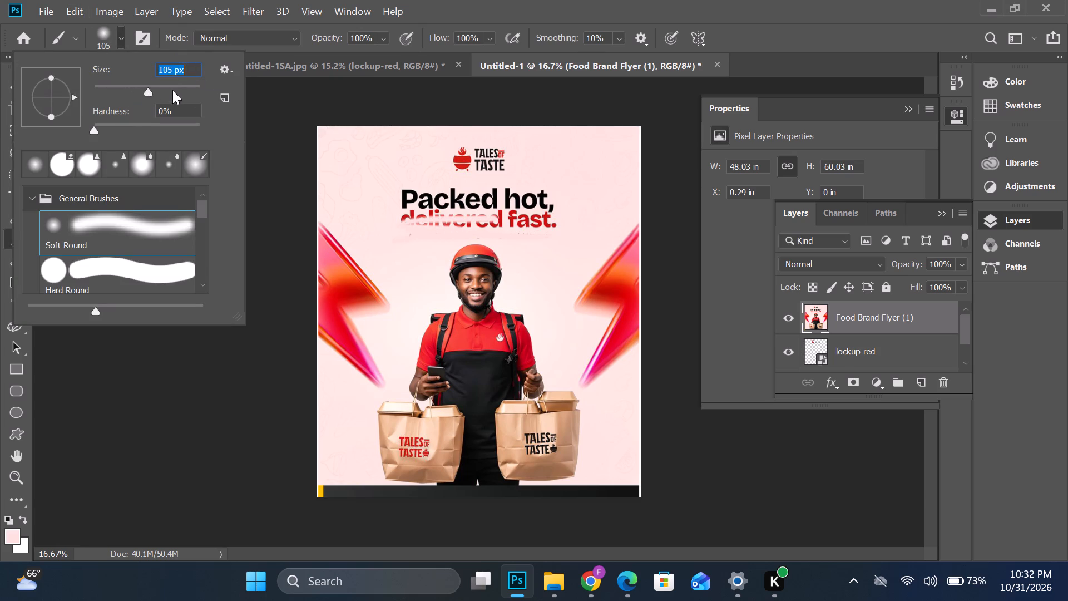
left_click_drag(154, 91, 175, 92)
left_click_drag(175, 92, 184, 94)
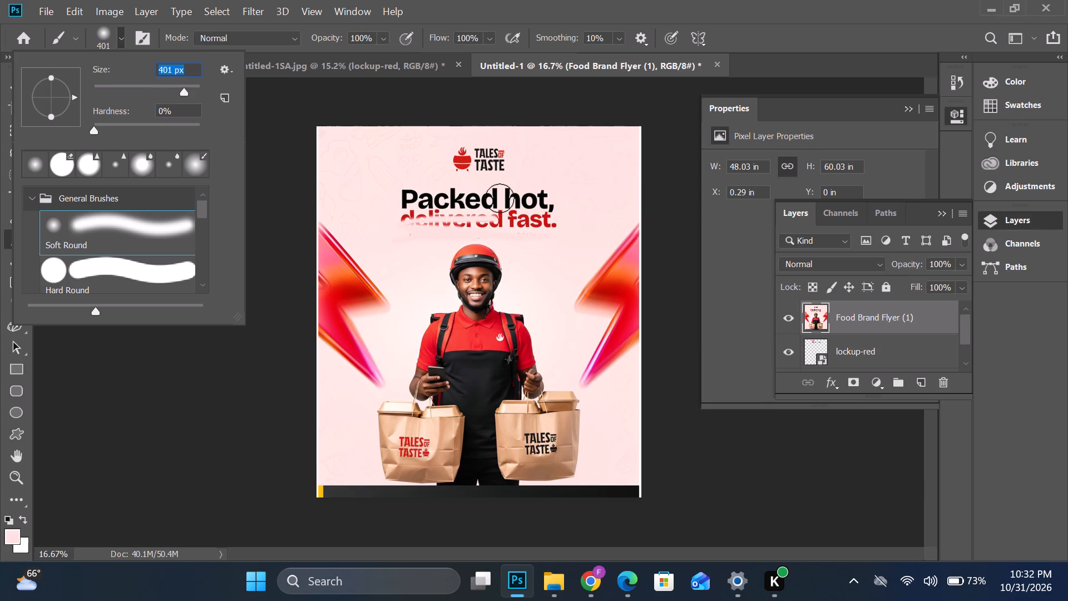
left_click_drag(500, 198, 519, 162)
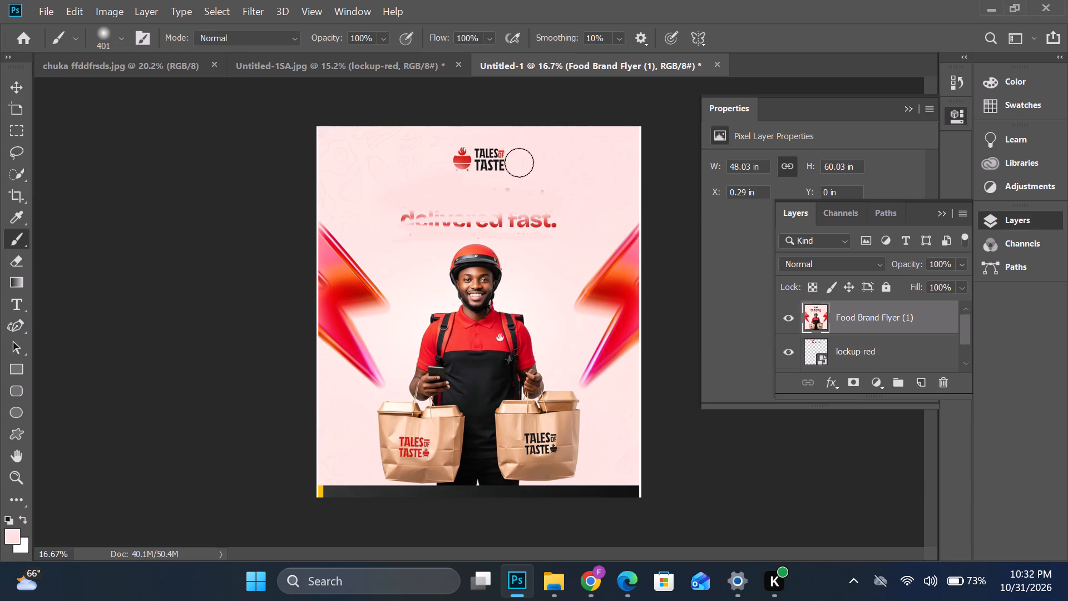
left_click_drag(519, 162, 500, 209)
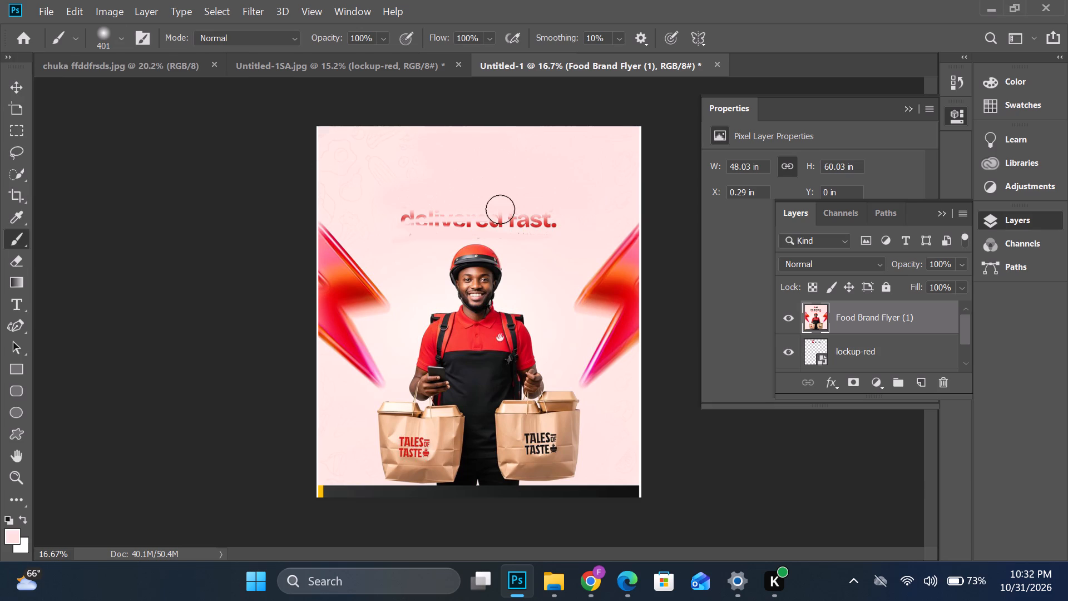
left_click_drag(500, 209, 385, 215)
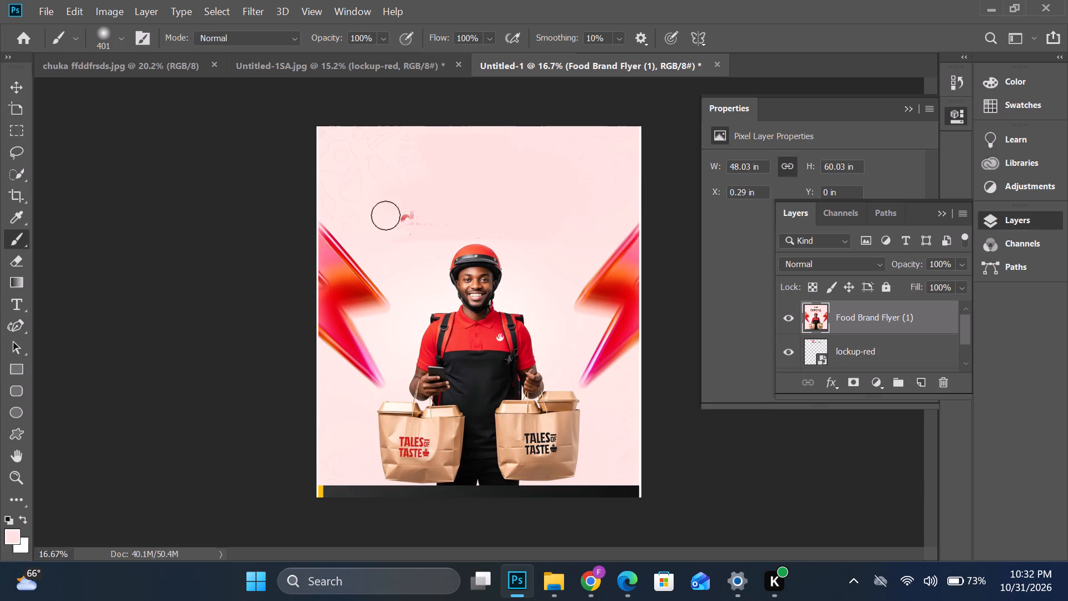
left_click_drag(385, 215, 436, 219)
left_click_drag(436, 219, 483, 208)
Paint pink over the red lightning bolt on the flyer's right side.
left_click_drag(648, 238, 626, 328)
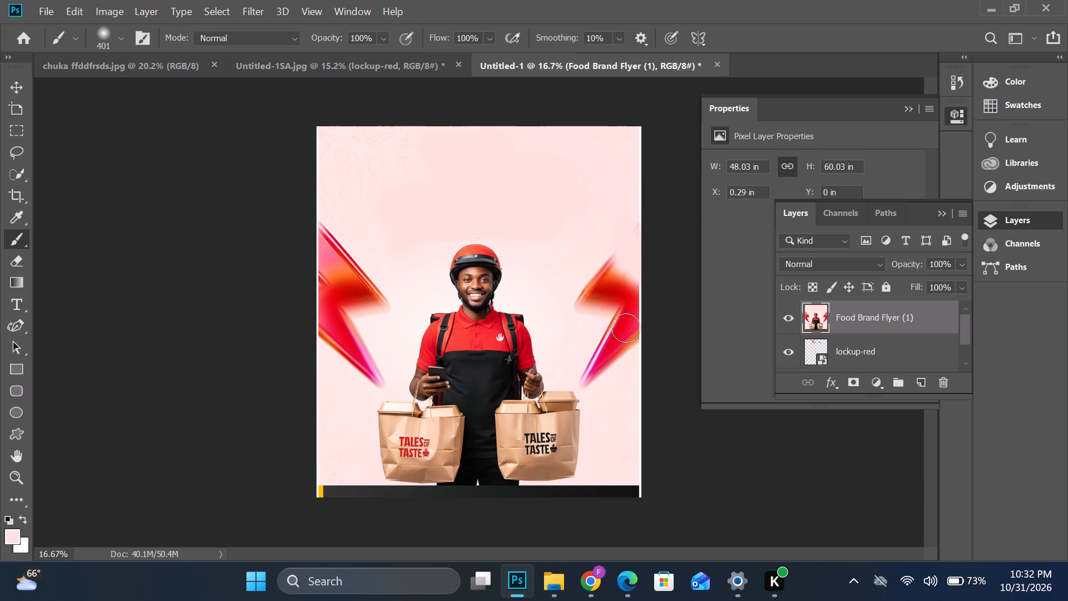
left_click_drag(626, 328, 633, 370)
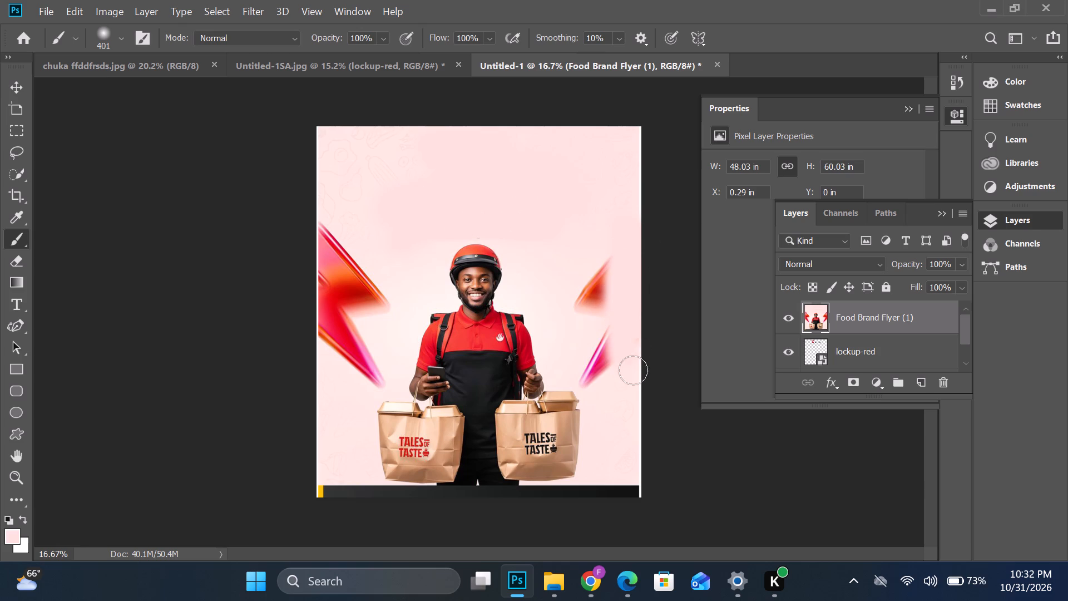
left_click_drag(633, 370, 616, 291)
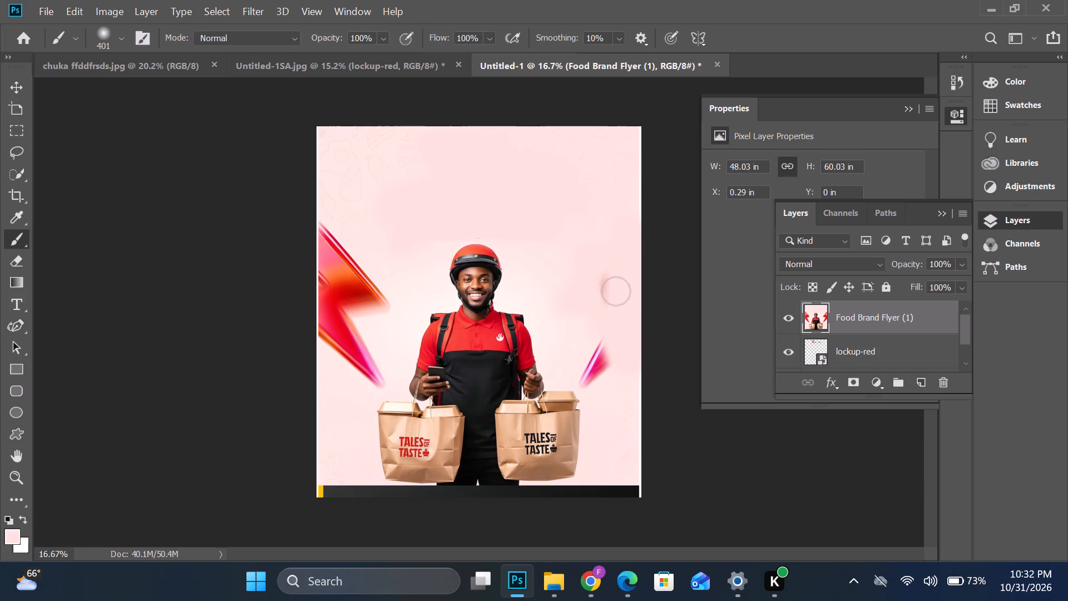
left_click_drag(616, 291, 605, 355)
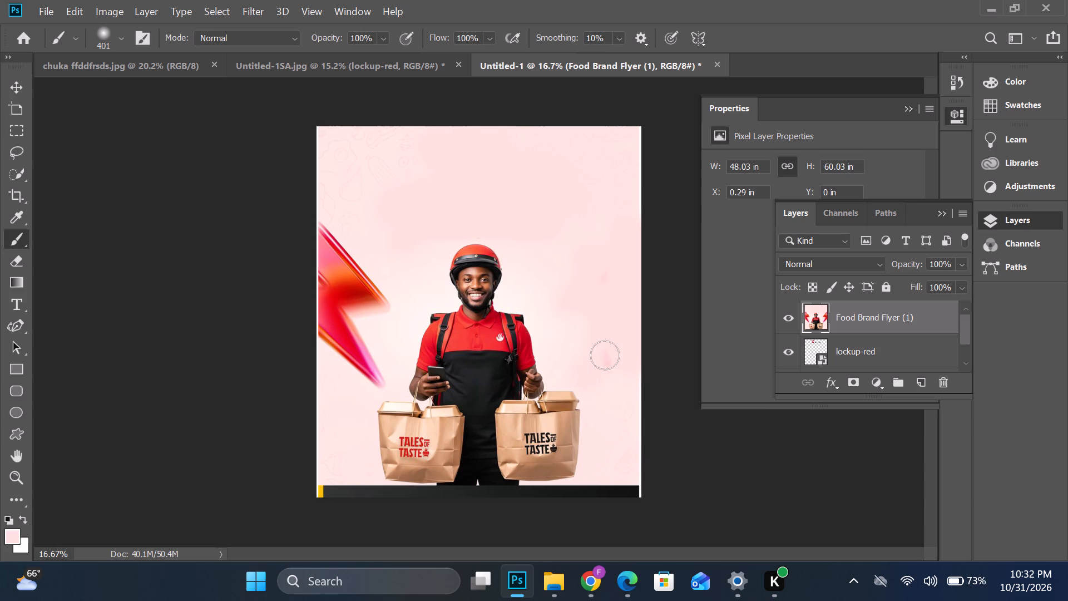
left_click_drag(605, 355, 625, 376)
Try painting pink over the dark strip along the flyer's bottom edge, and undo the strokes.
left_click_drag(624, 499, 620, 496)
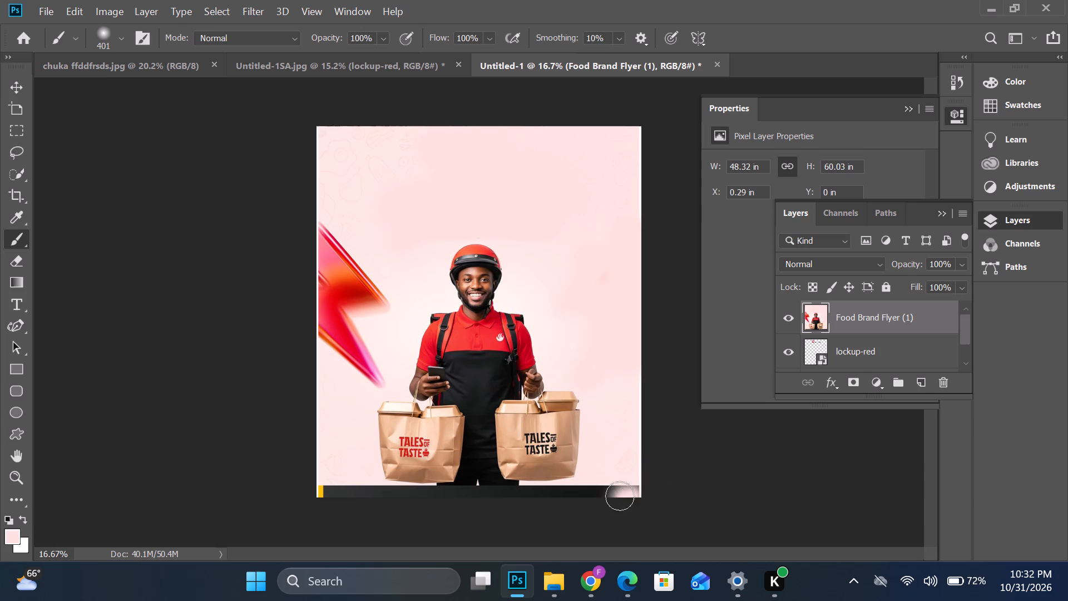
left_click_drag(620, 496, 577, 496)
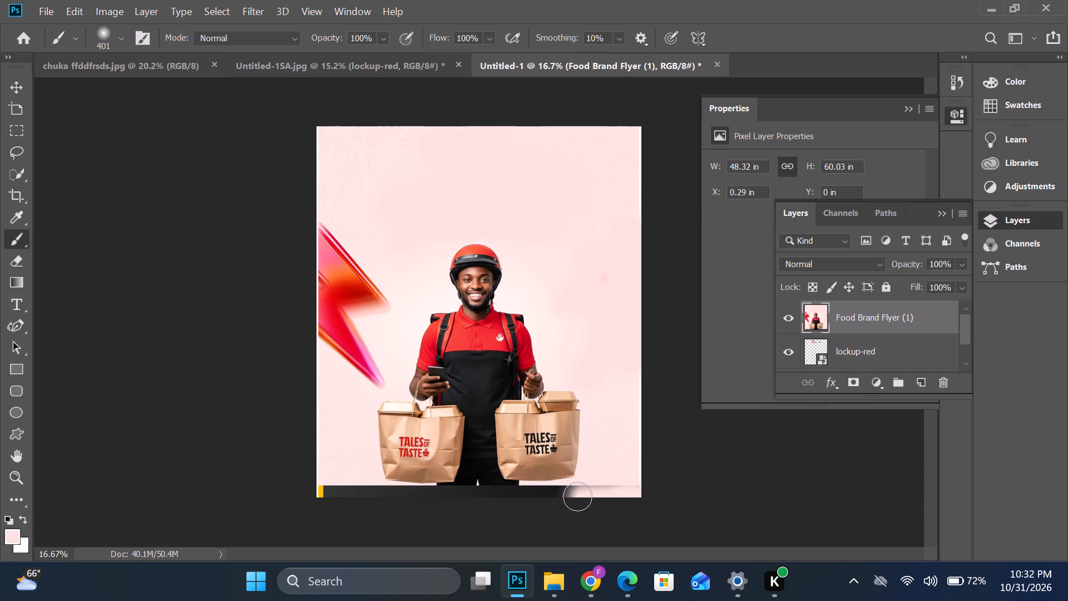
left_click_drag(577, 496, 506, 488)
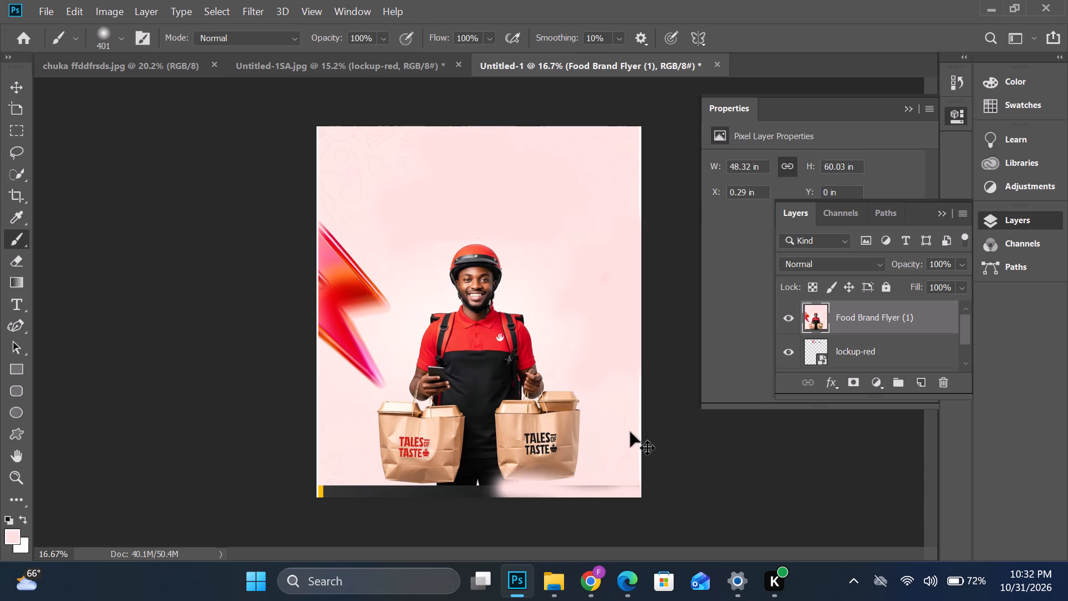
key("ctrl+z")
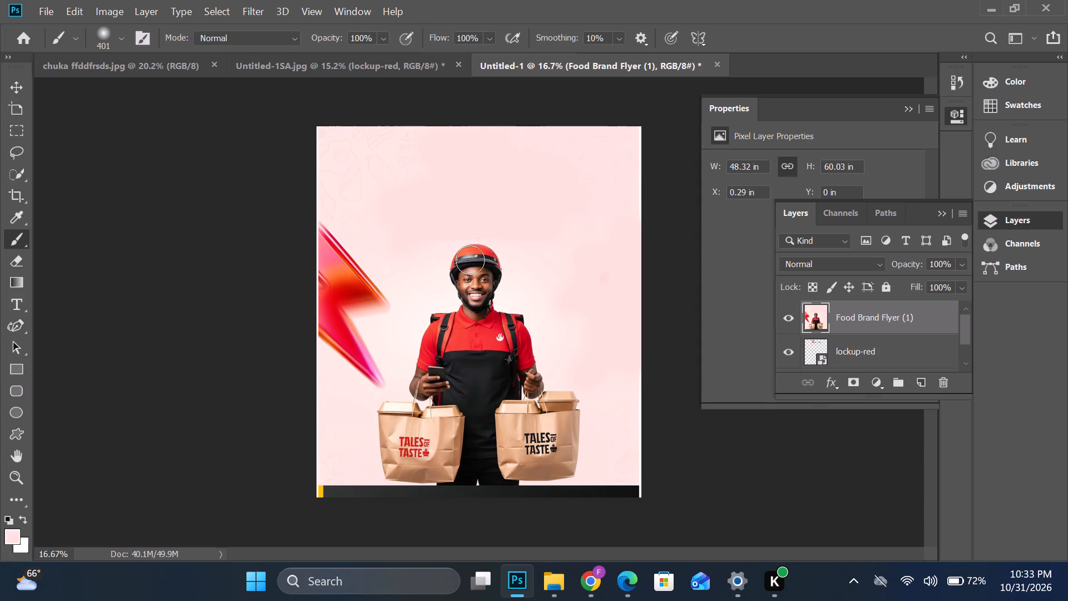
Move the flyer layer down about 1.32 in and left about 0.14 in, pushing most of the dark bottom strip off the canvas.
left_click(21, 92)
left_click_drag(453, 260, 452, 267)
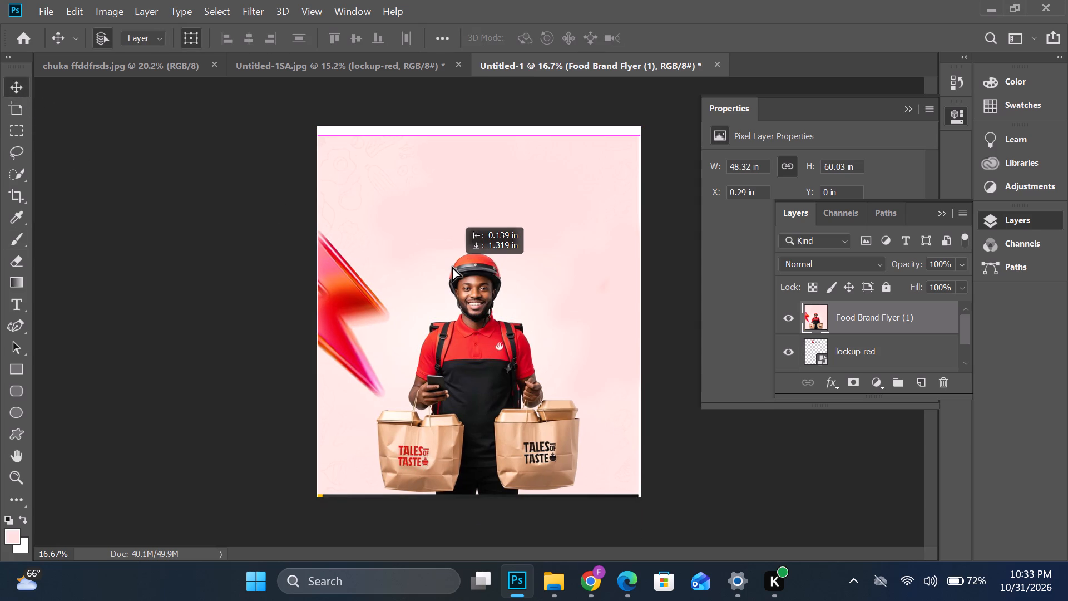
left_click_drag(452, 267, 452, 269)
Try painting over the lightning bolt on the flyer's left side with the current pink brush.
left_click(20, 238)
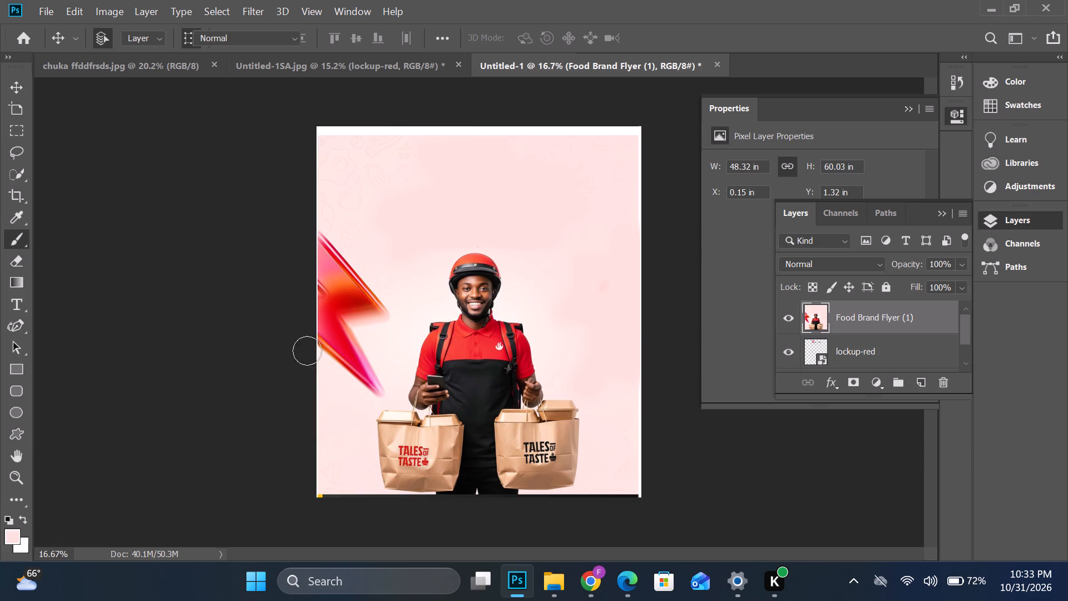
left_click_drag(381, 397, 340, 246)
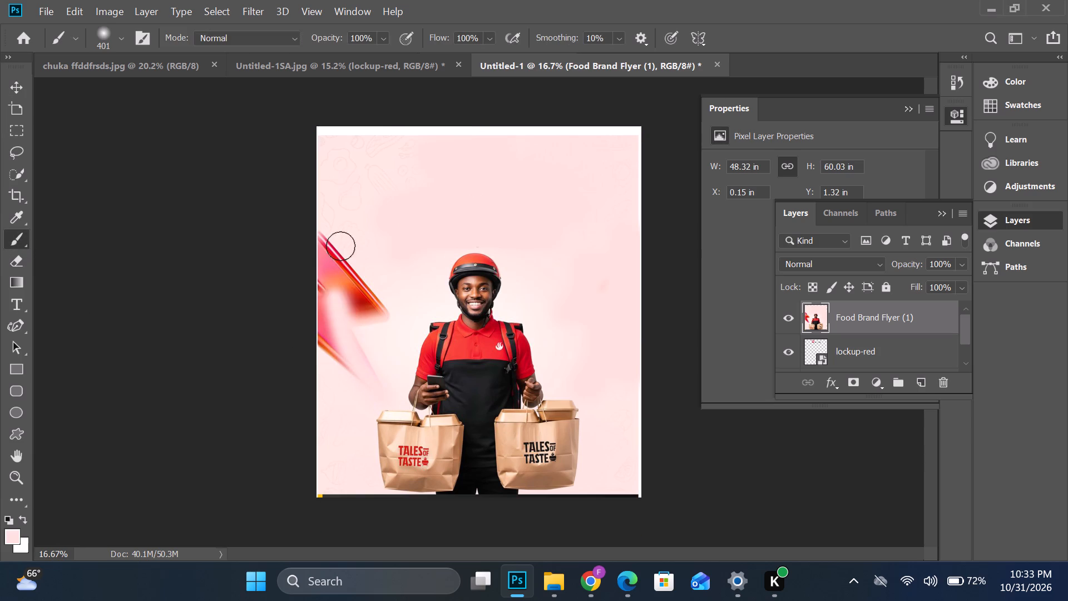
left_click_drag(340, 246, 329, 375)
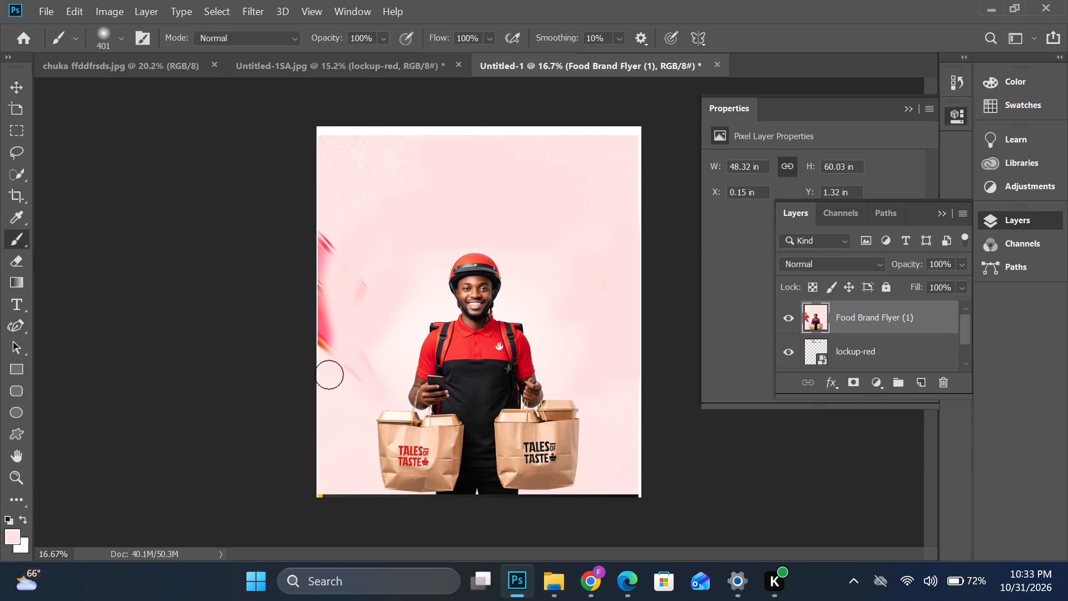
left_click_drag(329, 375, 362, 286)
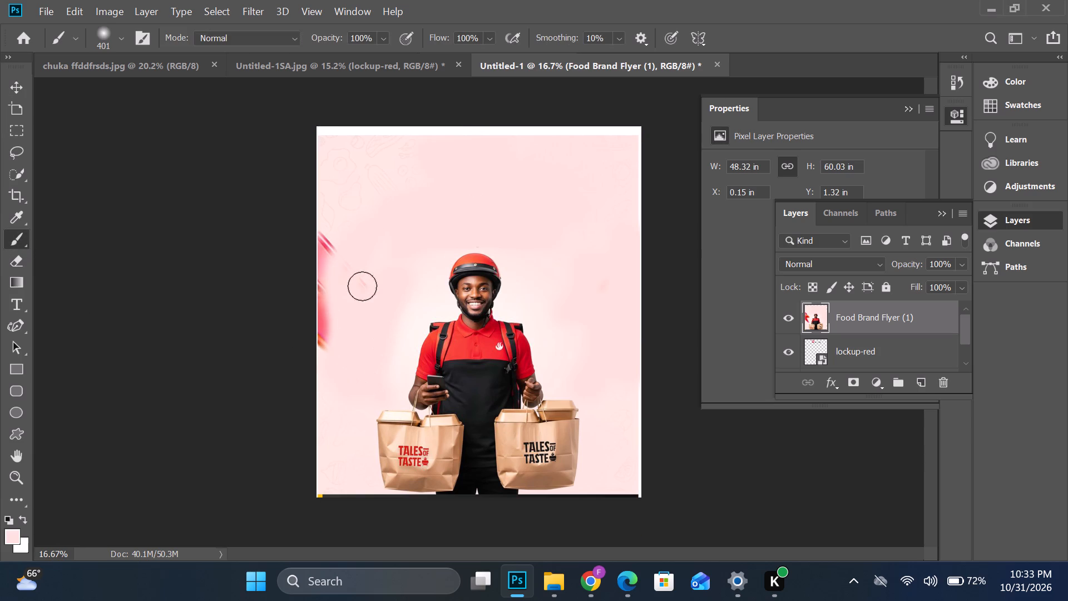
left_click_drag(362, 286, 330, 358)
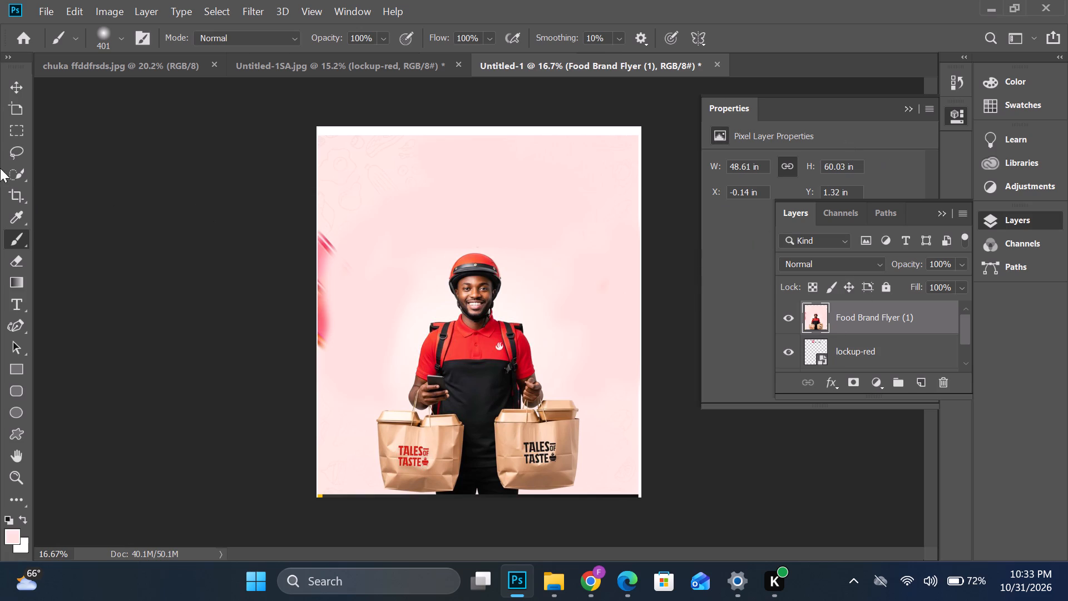
Set the foreground color to the lighter pink #fff4ee sampled from the glow beside the delivery man.
left_click(1007, 86)
left_click(793, 103)
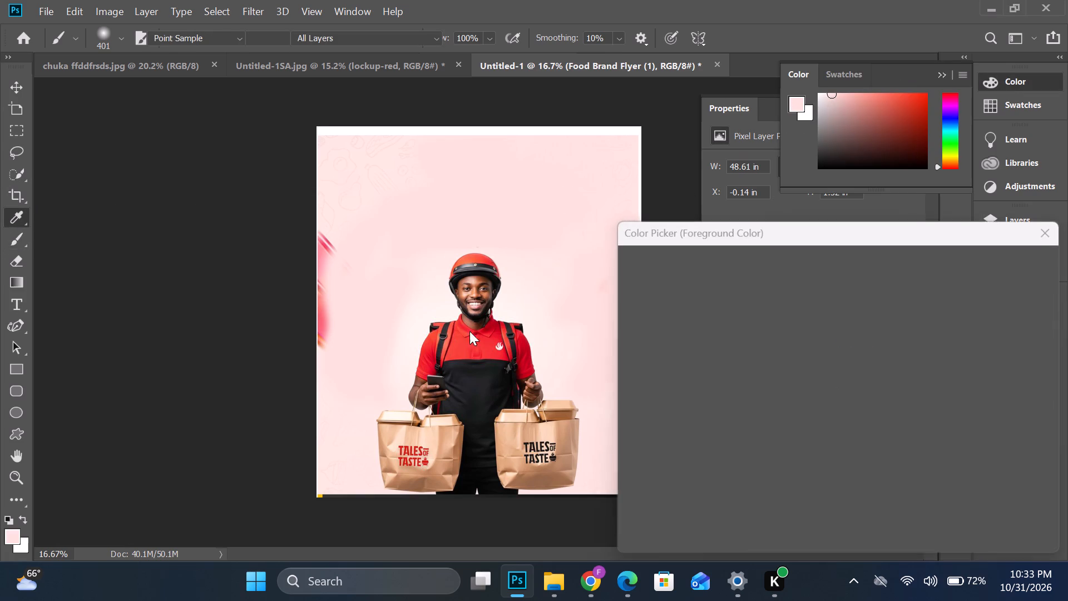
left_click(413, 334)
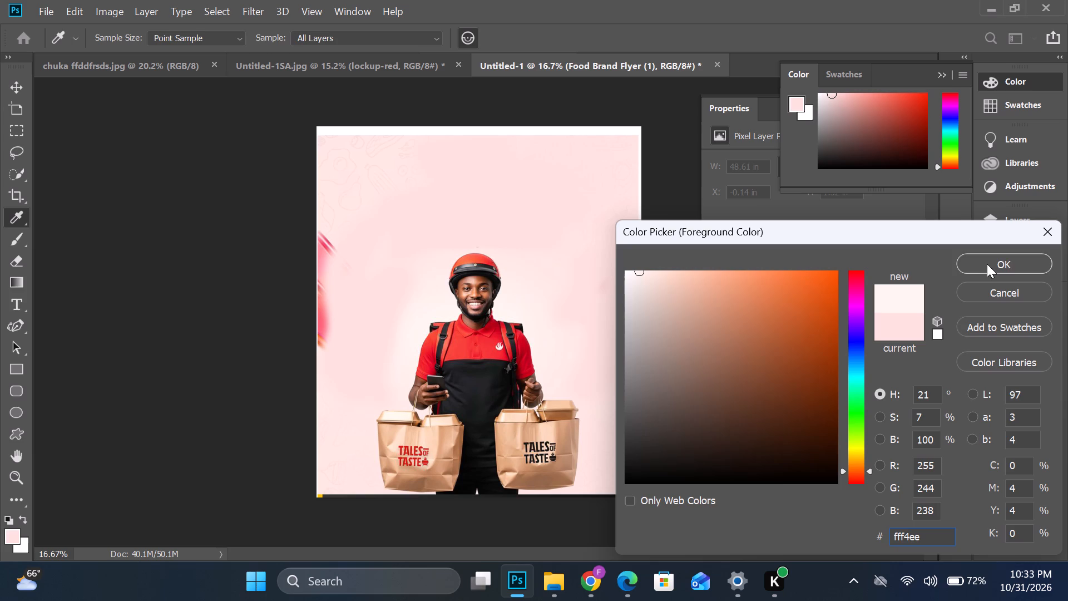
left_click(987, 264)
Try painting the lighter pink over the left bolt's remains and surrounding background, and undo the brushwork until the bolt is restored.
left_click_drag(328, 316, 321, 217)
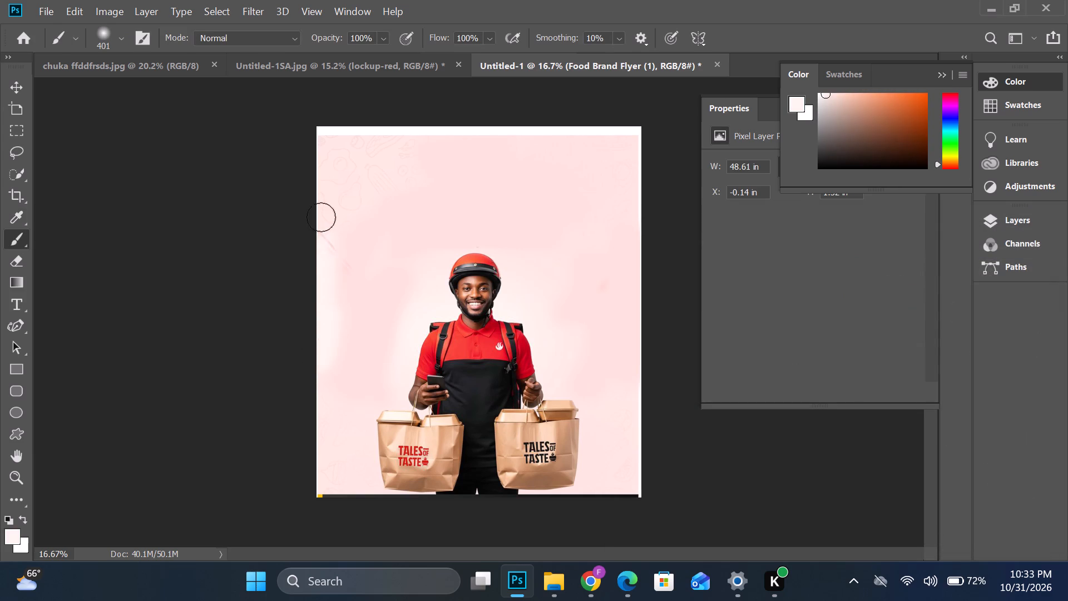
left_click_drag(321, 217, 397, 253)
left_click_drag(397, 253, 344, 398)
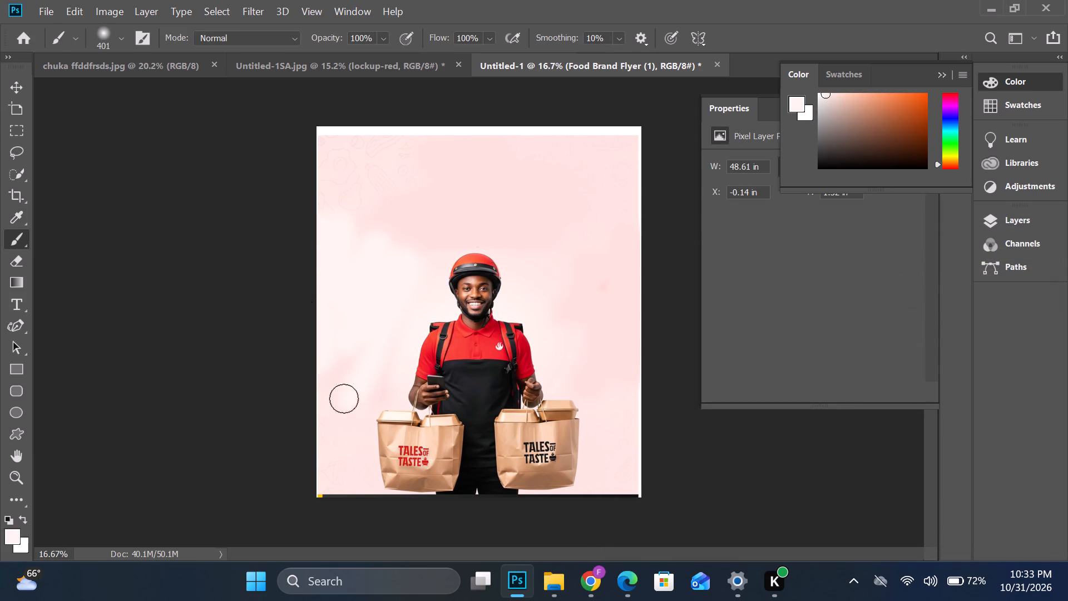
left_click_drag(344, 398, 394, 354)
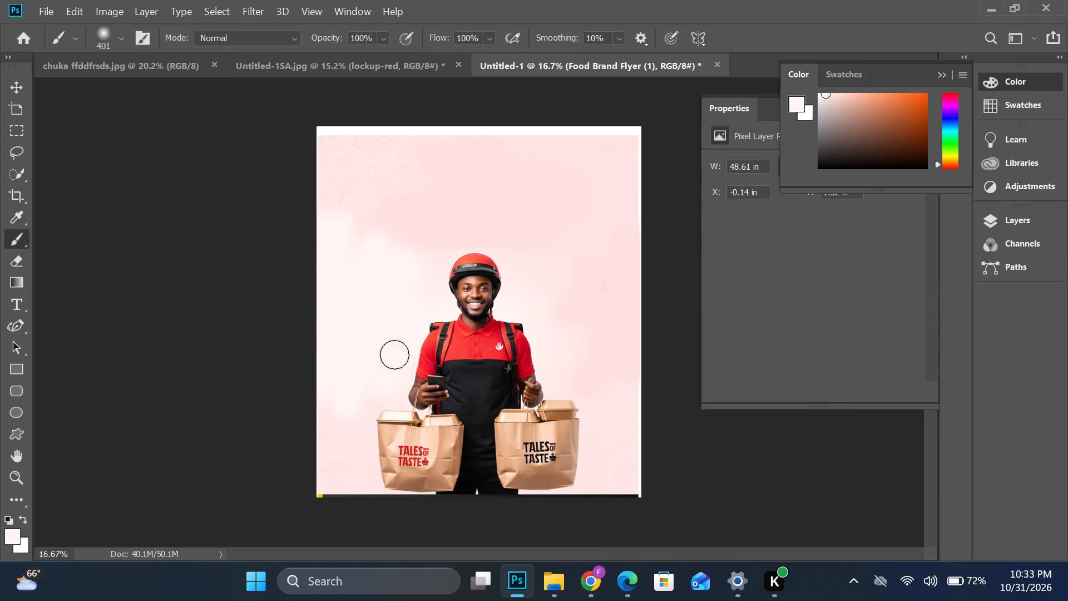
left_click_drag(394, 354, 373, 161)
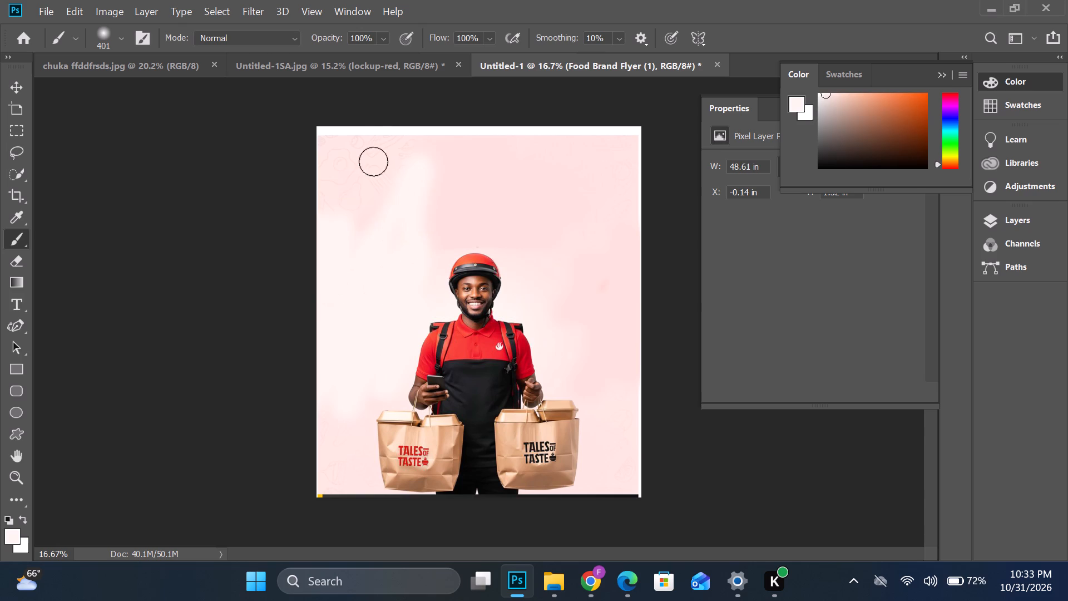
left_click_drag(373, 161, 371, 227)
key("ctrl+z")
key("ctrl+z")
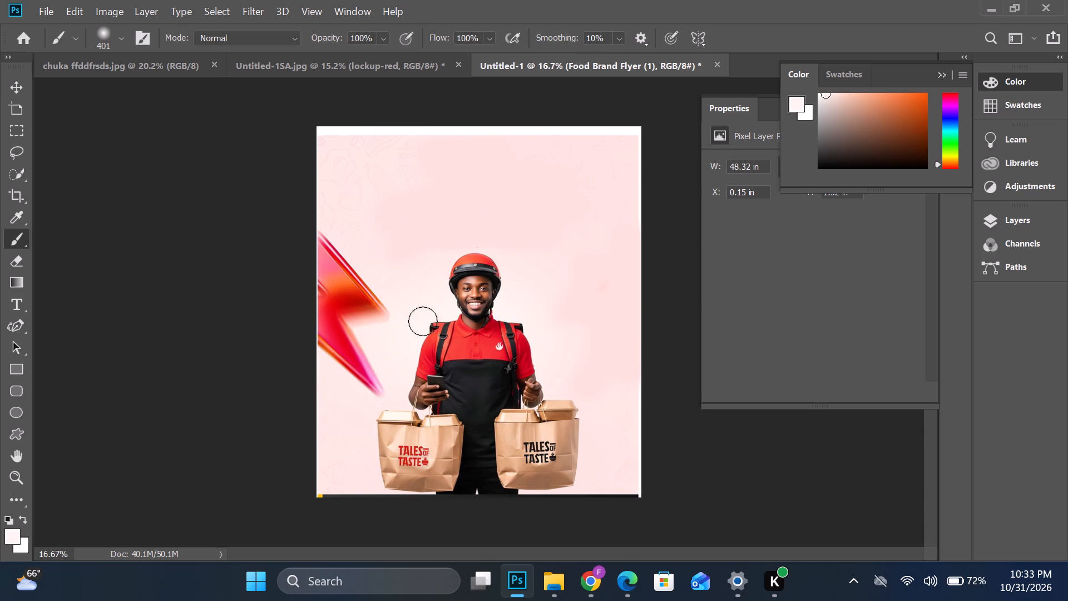
Paint over the lightning bolt on the flyer's left side with the light pink brush until the bolt is fully covered.
left_click_drag(379, 386, 352, 369)
left_click_drag(352, 369, 365, 345)
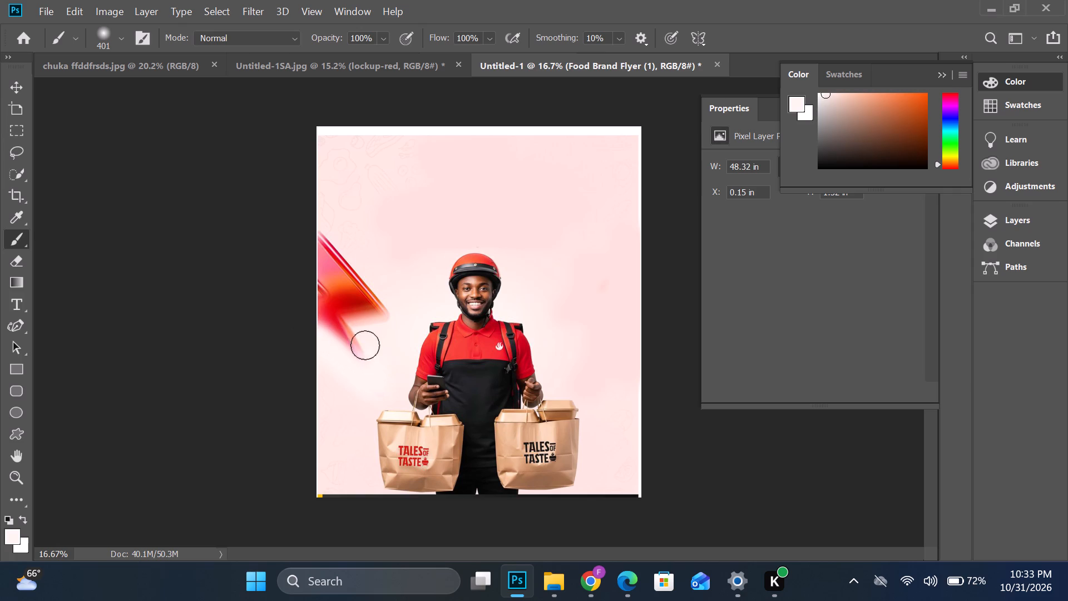
left_click_drag(365, 345, 360, 325)
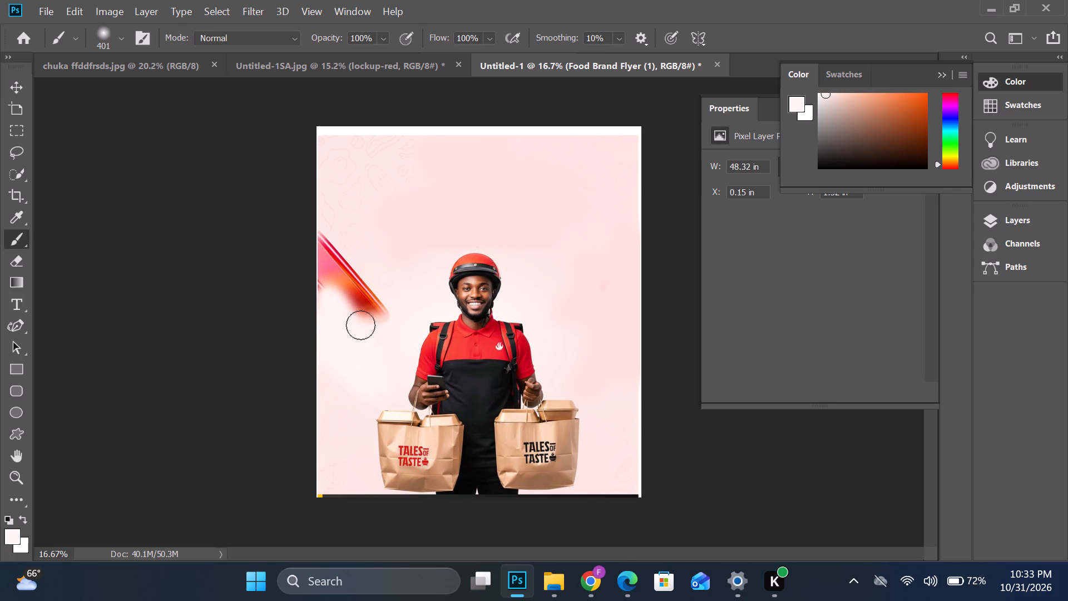
left_click_drag(360, 325, 359, 248)
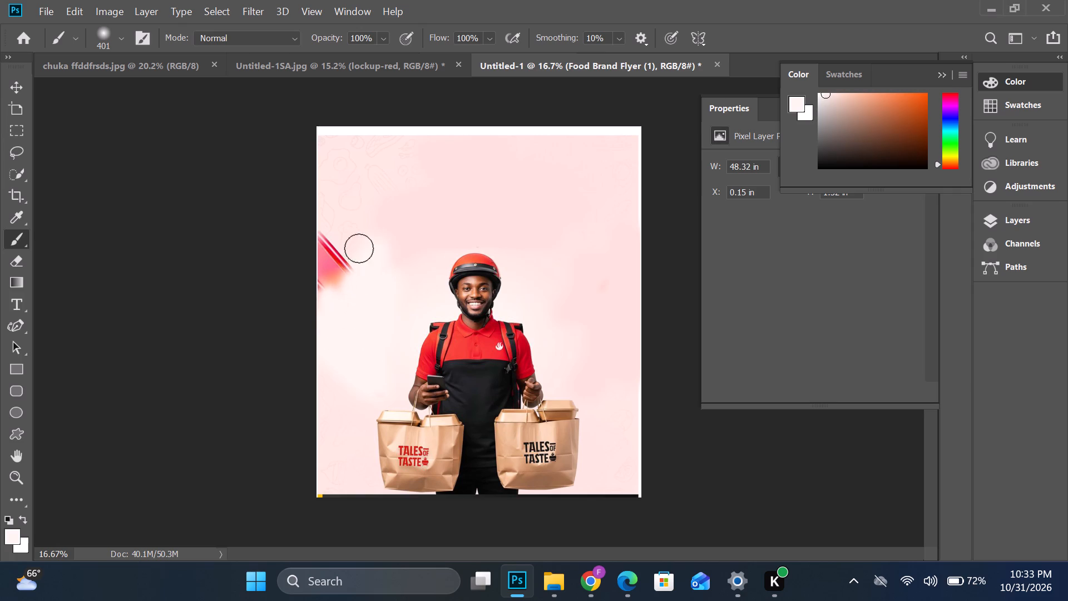
left_click_drag(359, 248, 313, 291)
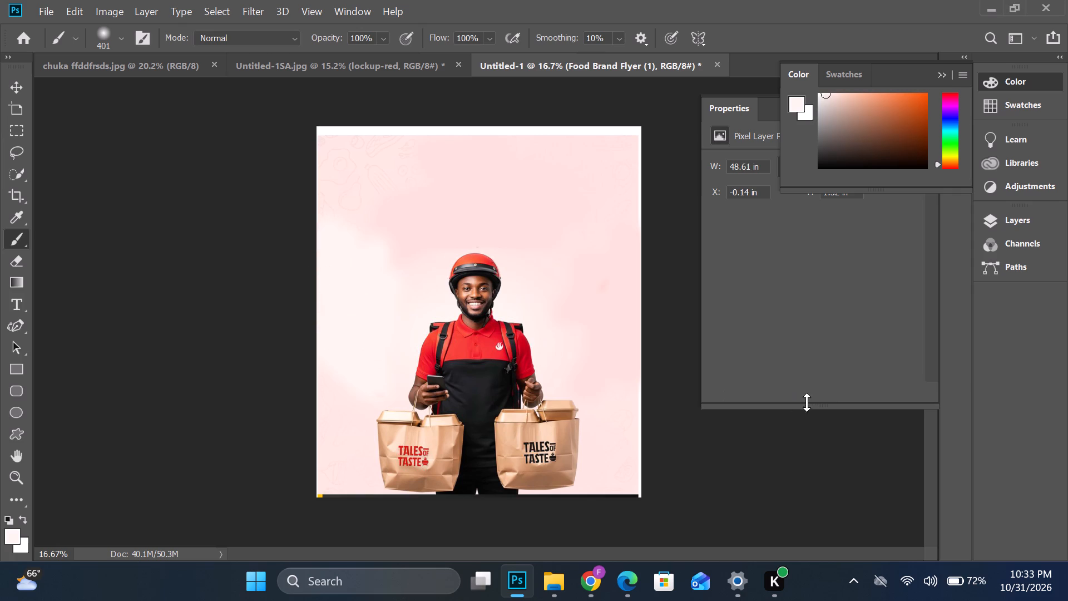
Move the lockup-red logo layer above the Food Brand Flyer (1) layer.
left_click(16, 82)
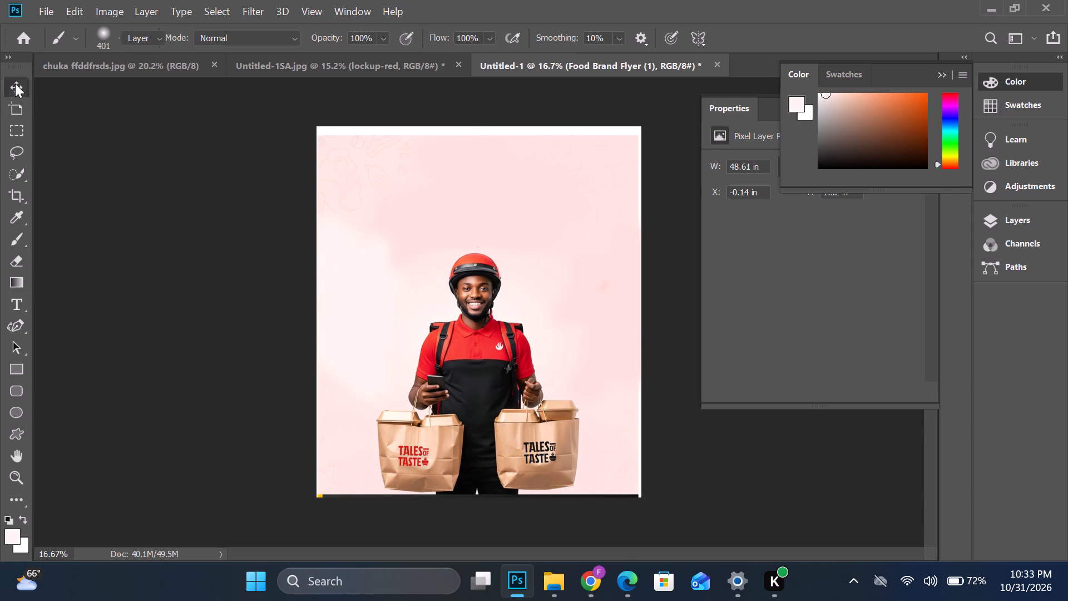
left_click(1013, 227)
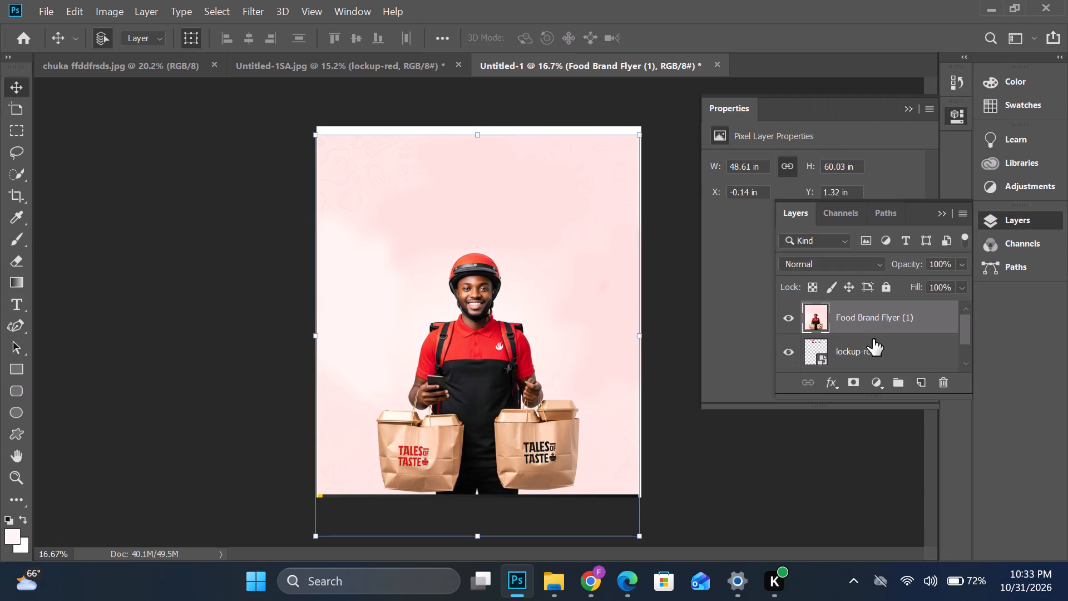
left_click_drag(871, 355, 864, 315)
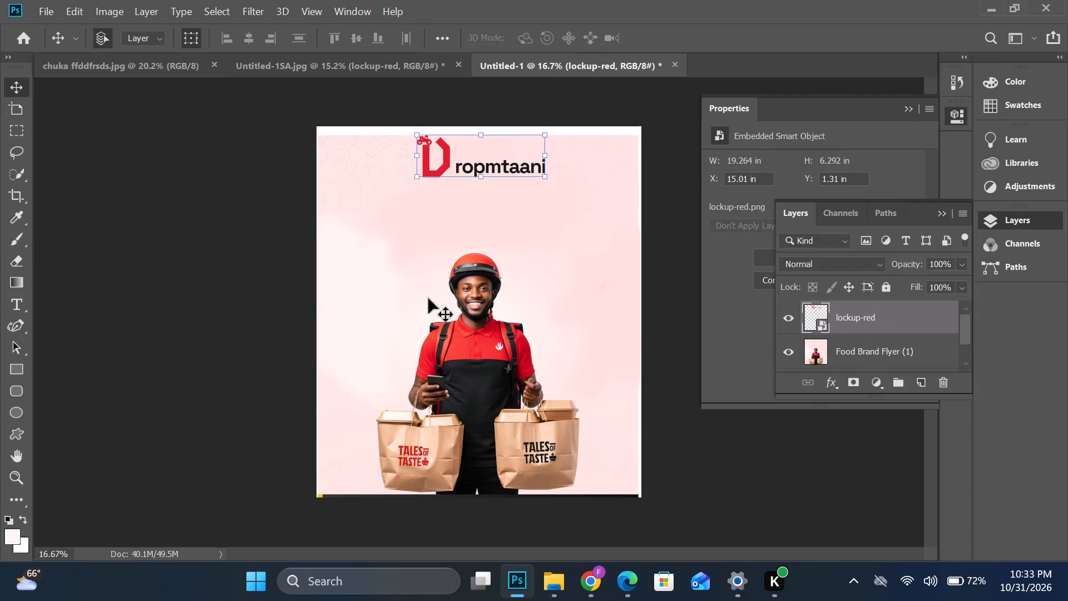
Scale the flyer layer proportionally to about 102.2% so its upper edge meets the top of the canvas, and deselect it.
left_click(604, 258)
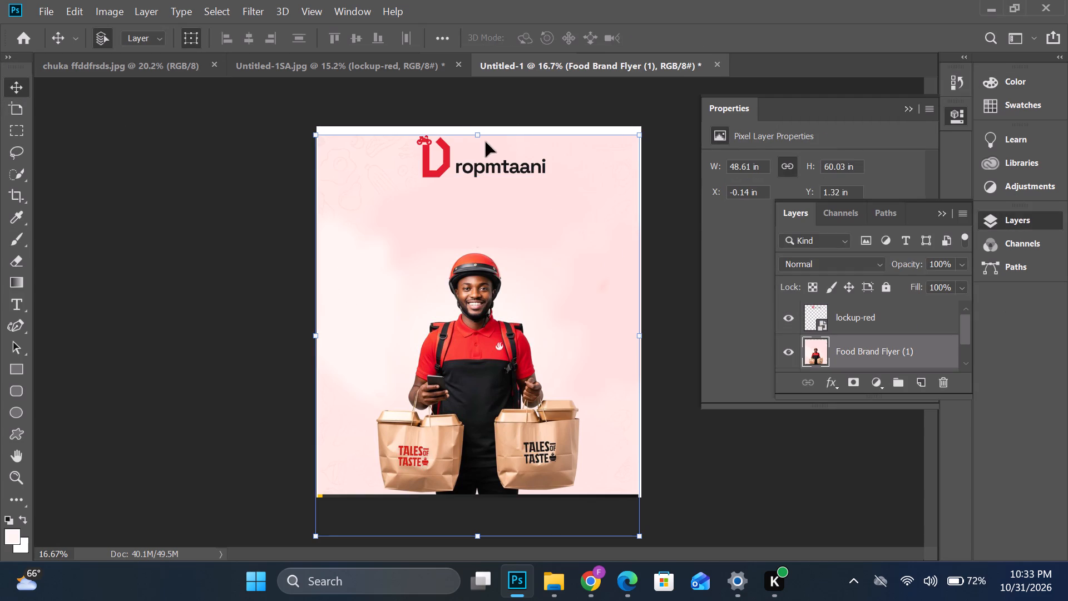
left_click_drag(477, 135, 477, 129)
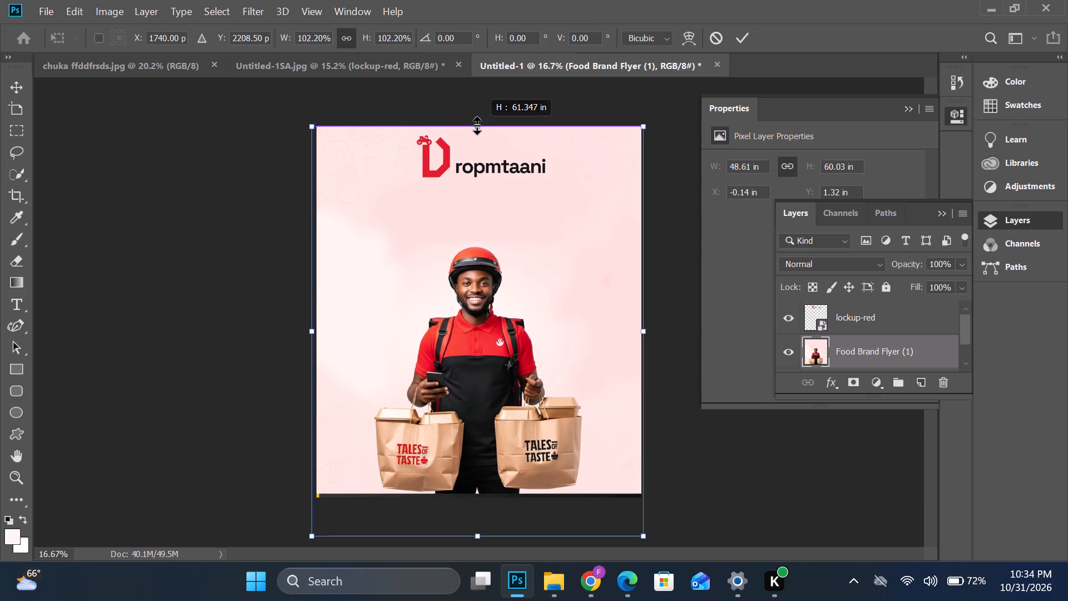
left_click(748, 45)
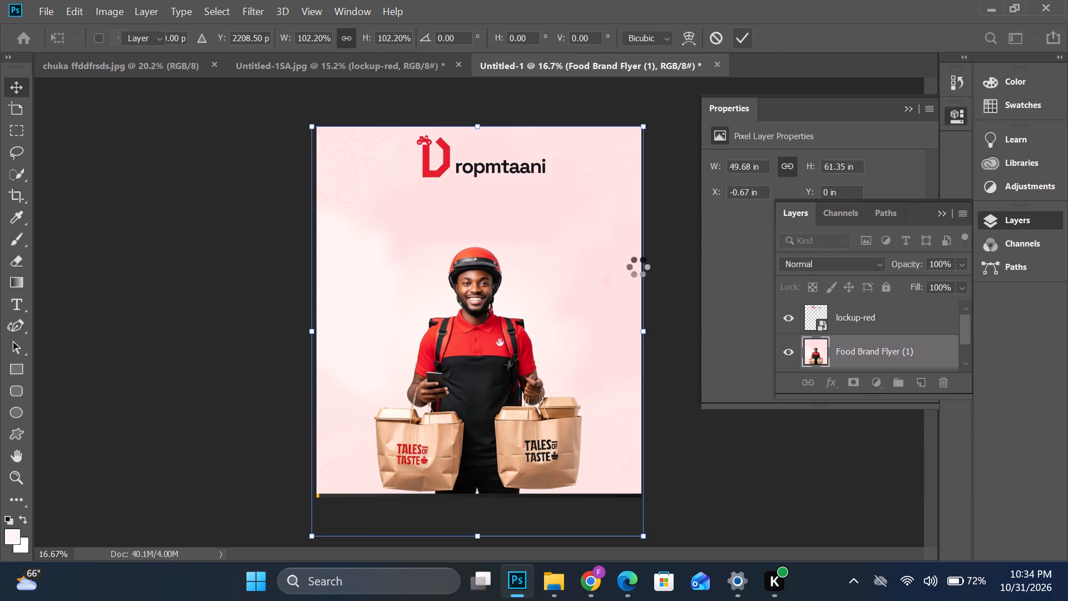
left_click(671, 302)
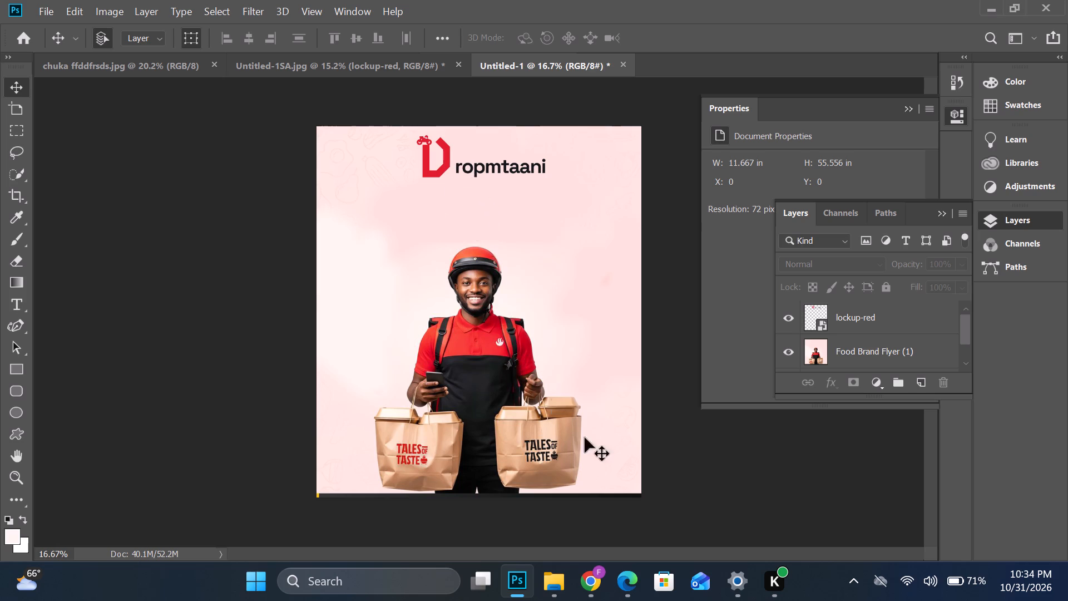
Switch to Chrome and look through the related delivery flyers on Pinterest for headline wording and layout ideas.
left_click(587, 593)
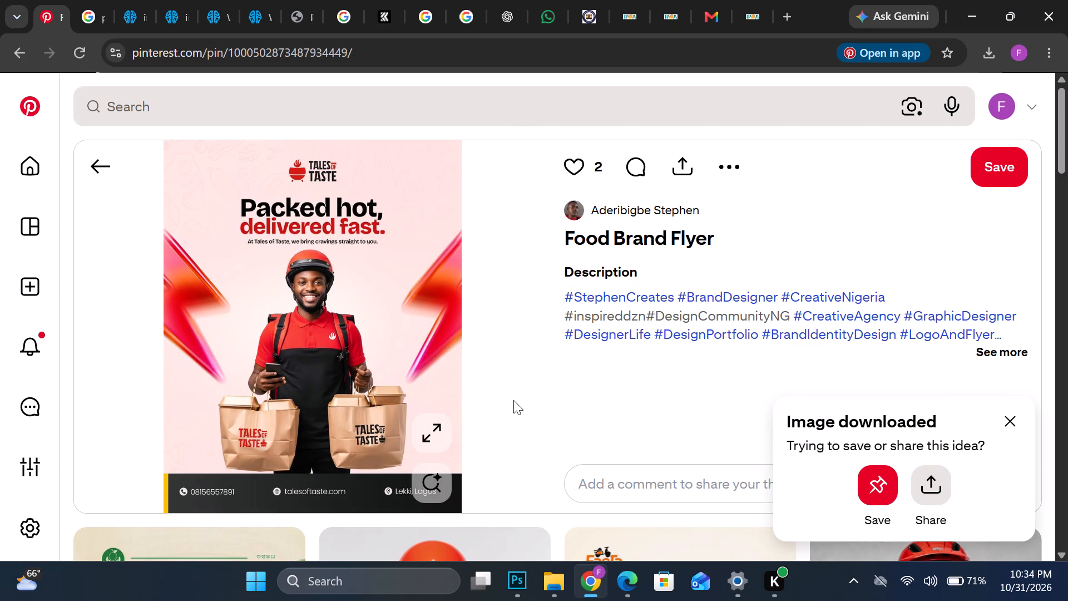
scroll(513, 401, "down", 4)
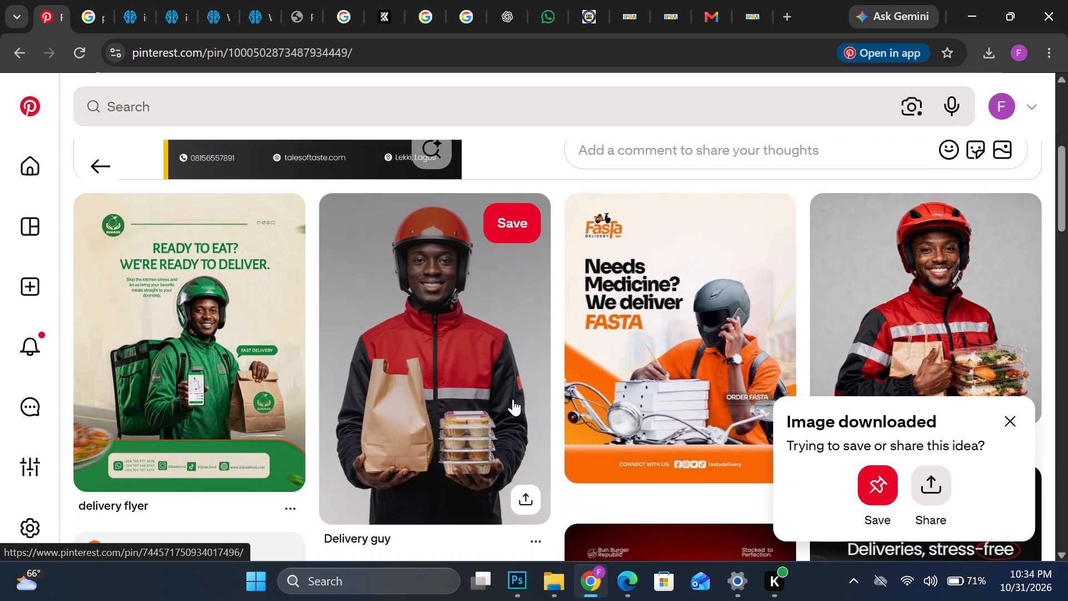
scroll(941, 194, "down", 4)
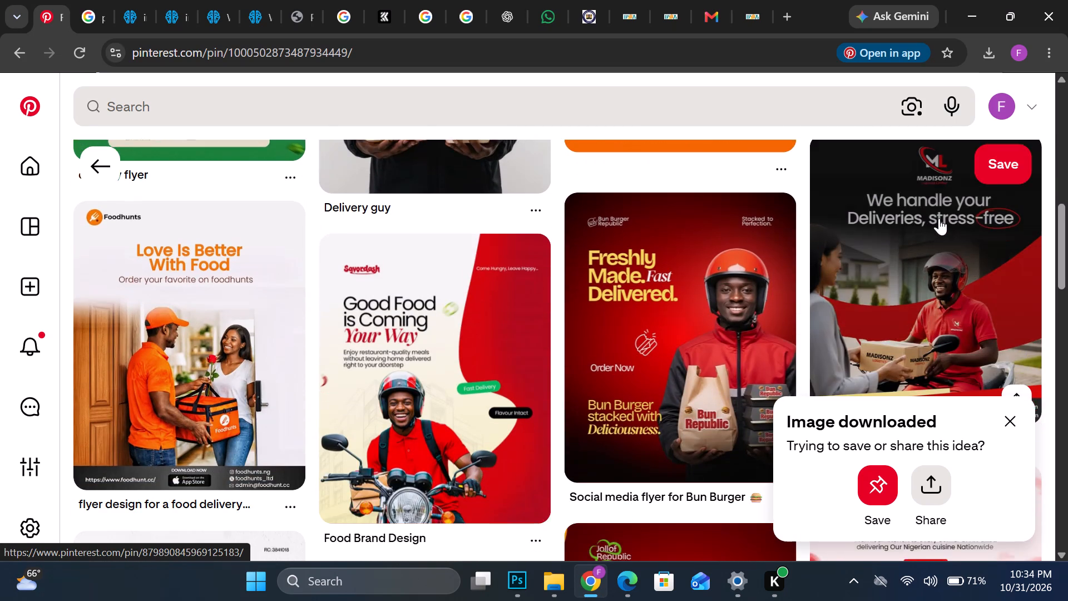
scroll(939, 218, "down", 1)
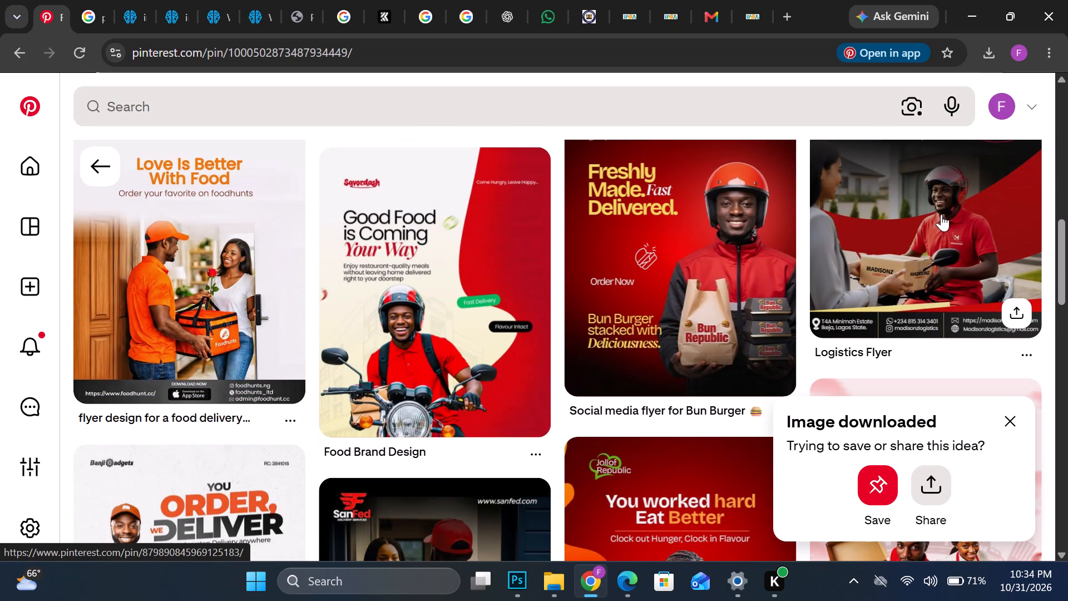
scroll(941, 214, "down", 1)
scroll(941, 214, "up", 2)
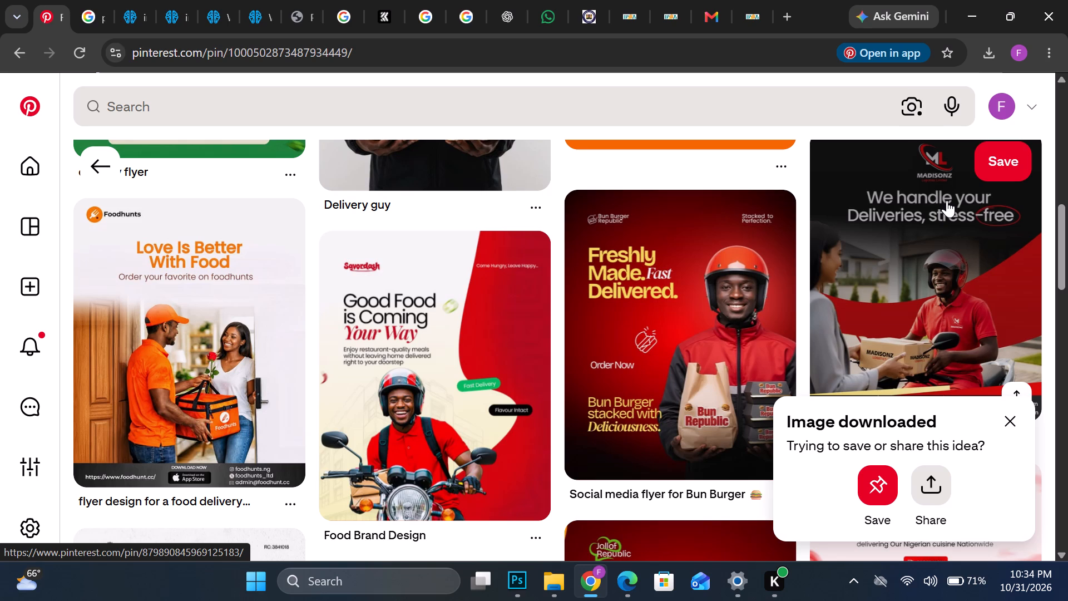
scroll(550, 331, "down", 5)
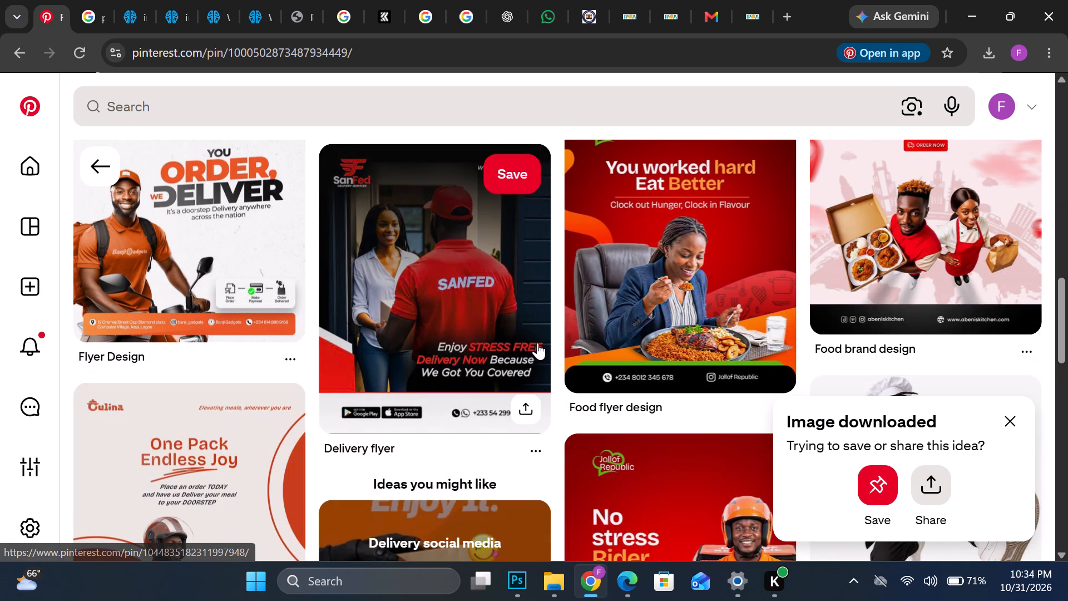
scroll(537, 343, "down", 3)
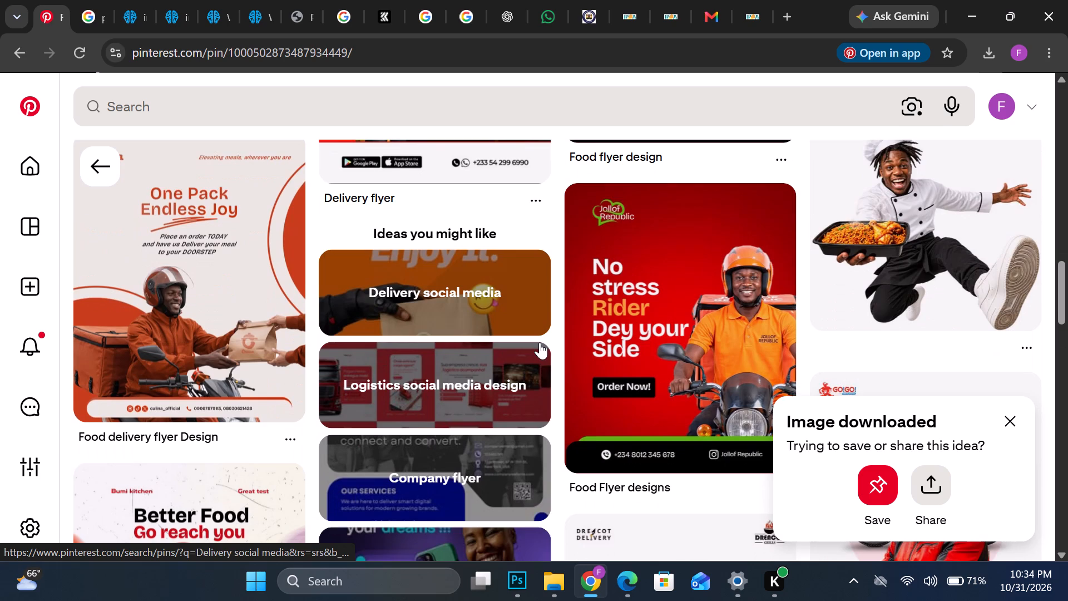
scroll(540, 342, "down", 1)
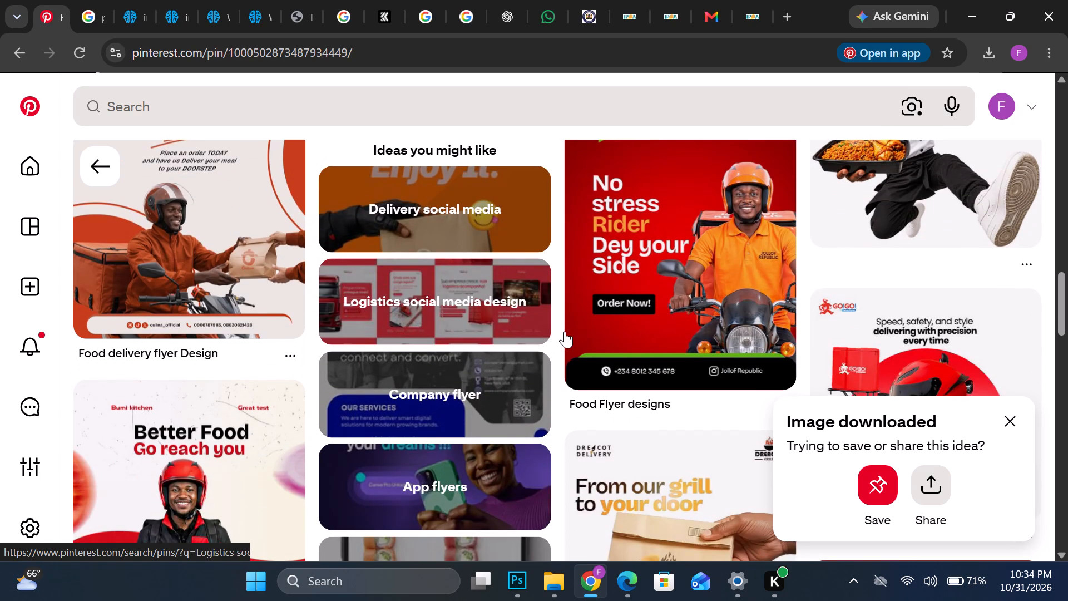
scroll(578, 324, "down", 2)
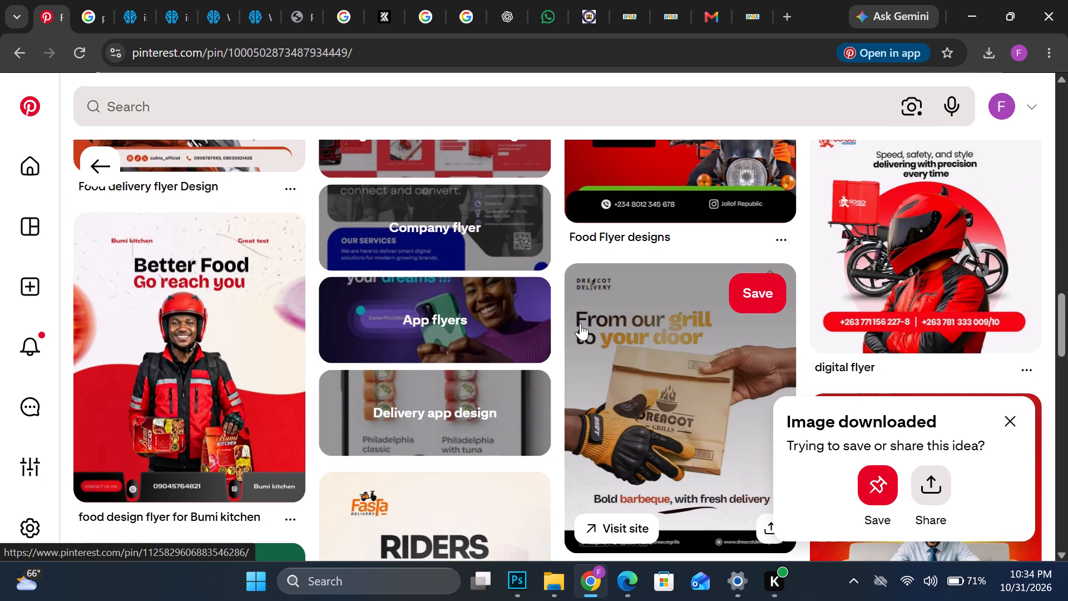
scroll(581, 323, "down", 1)
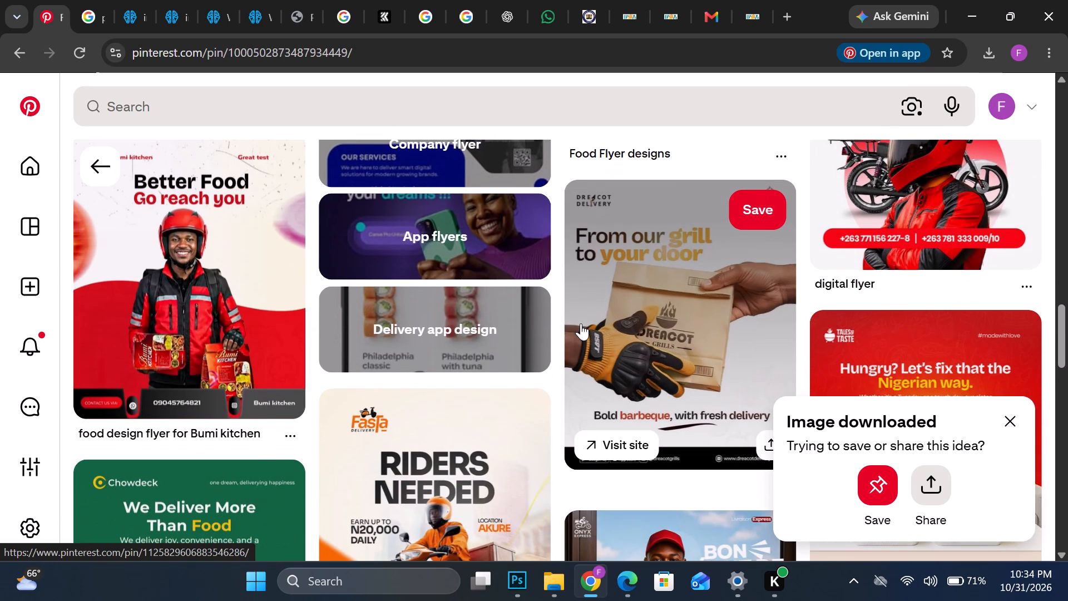
scroll(581, 323, "down", 1)
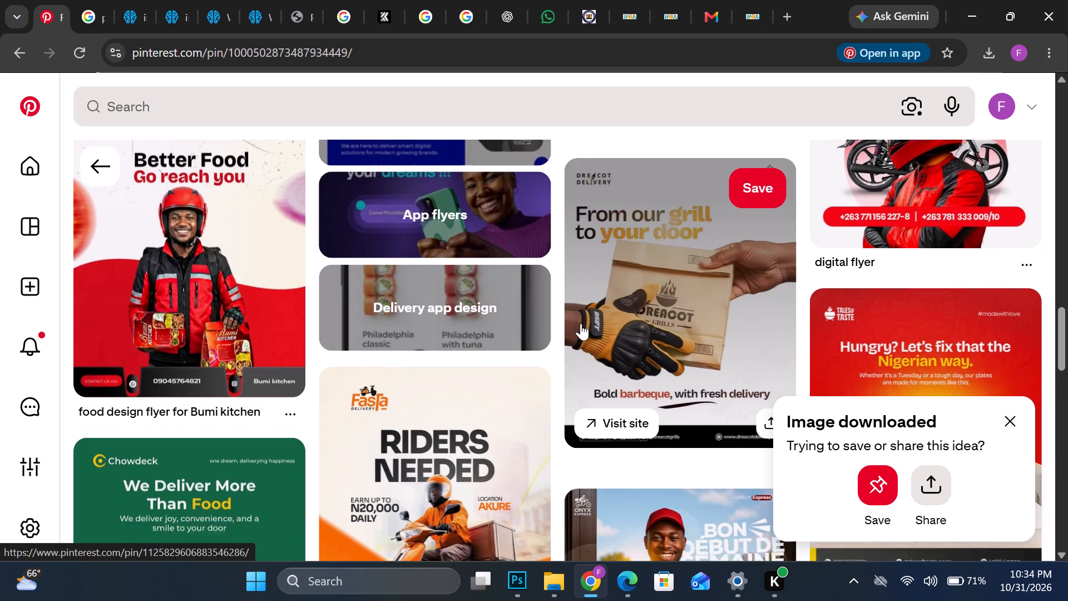
scroll(581, 323, "down", 1)
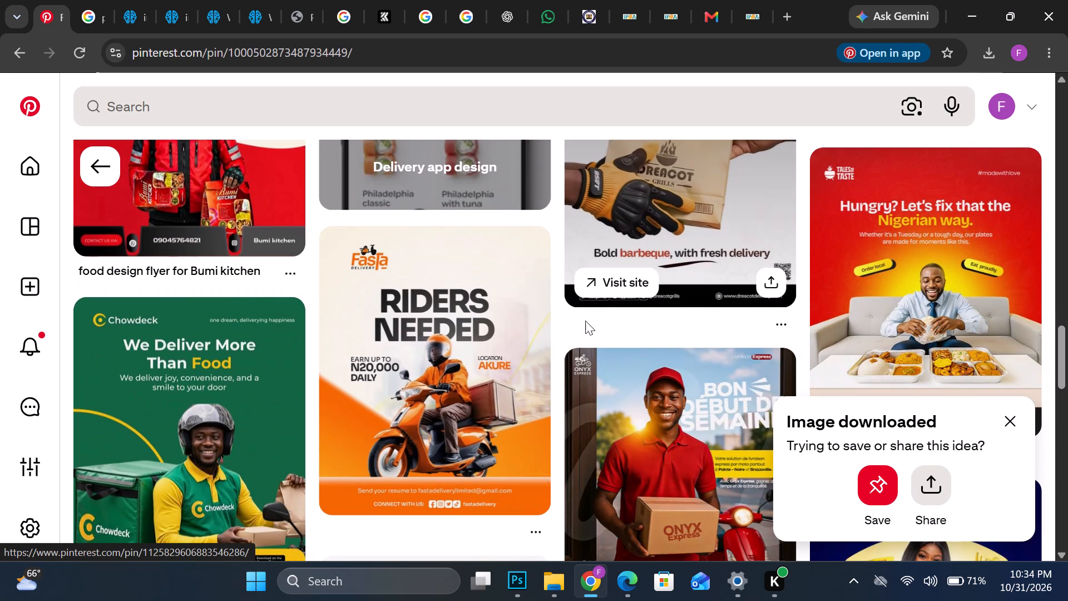
scroll(586, 321, "down", 3)
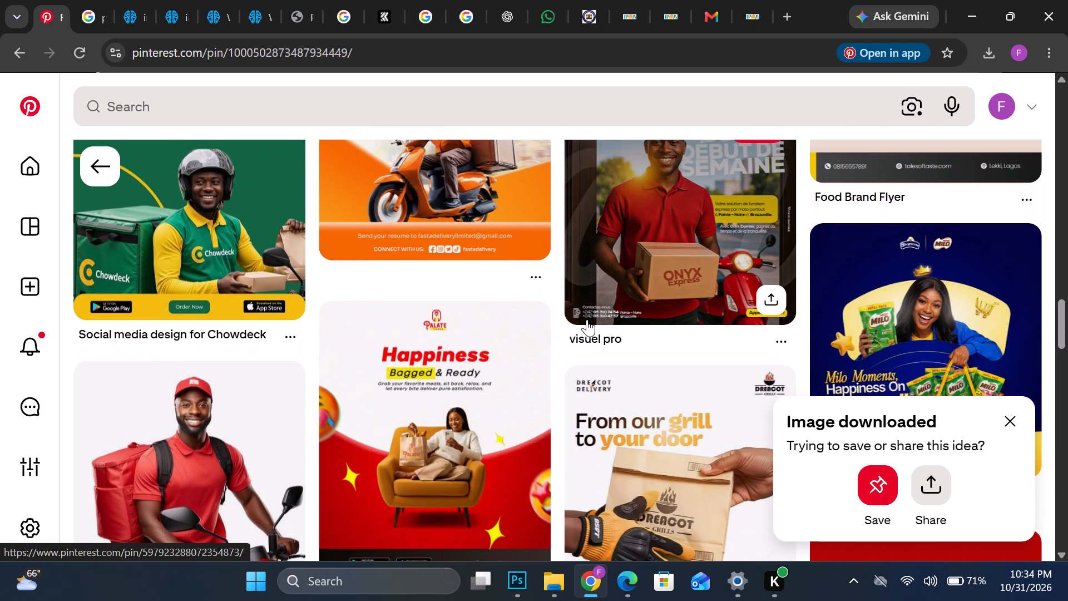
Back in Photoshop, add the headline text "From Your Grill" in 359 pt Rounded MT Bold below the Dropmtaani logo.
left_click(510, 583)
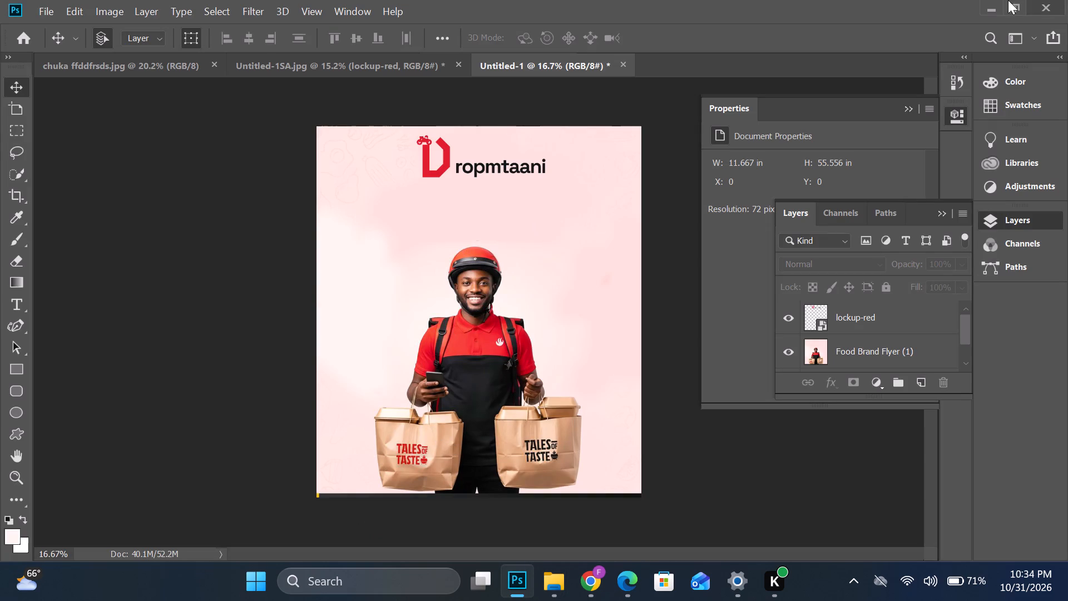
left_click(19, 303)
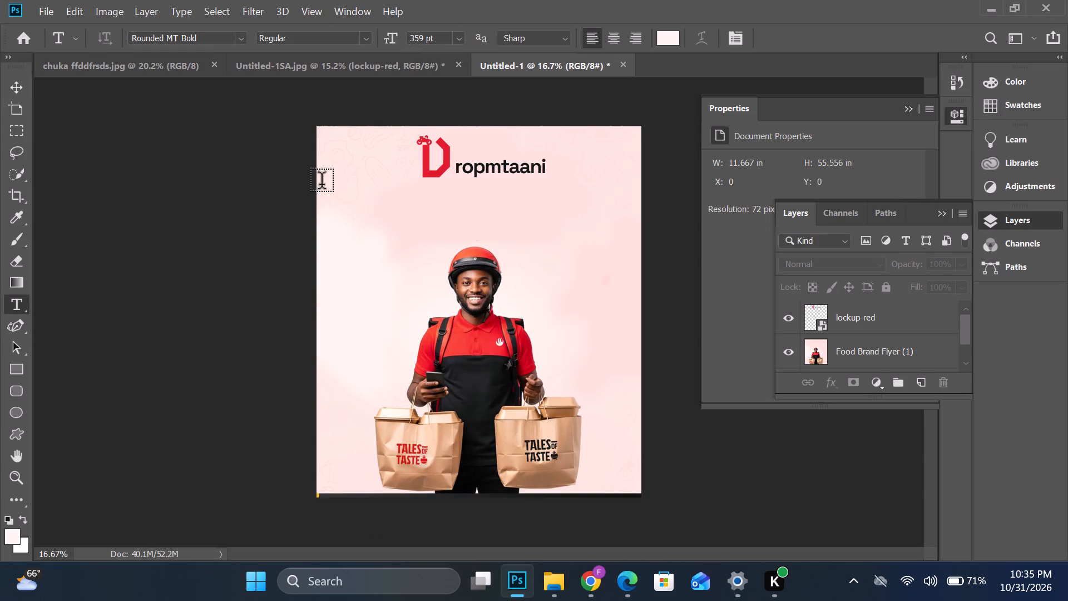
left_click(364, 213)
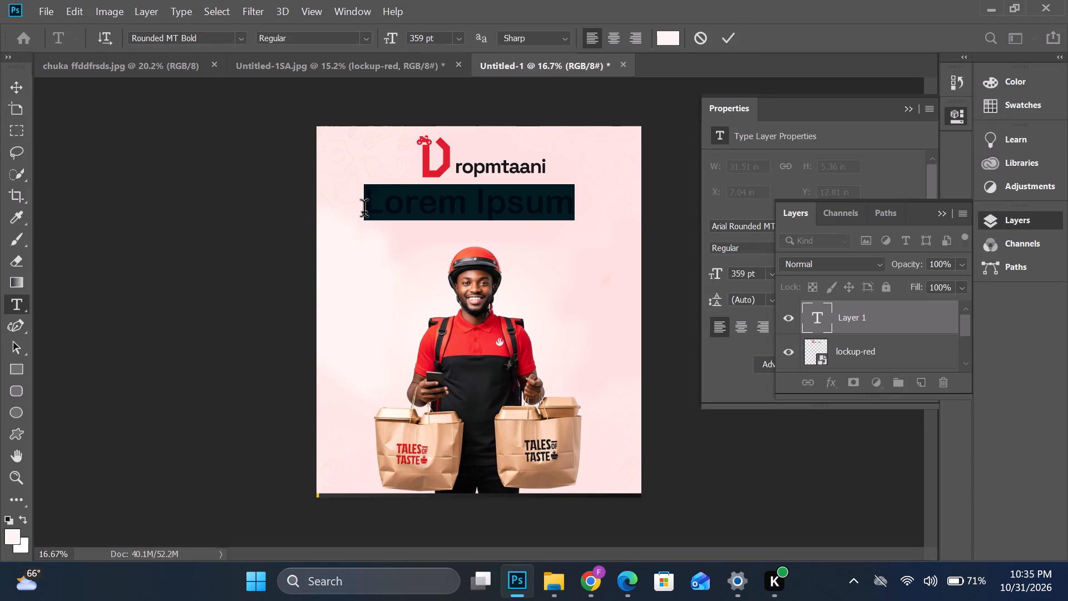
type("fr")
key("BackSpace")
key("BackSpace")
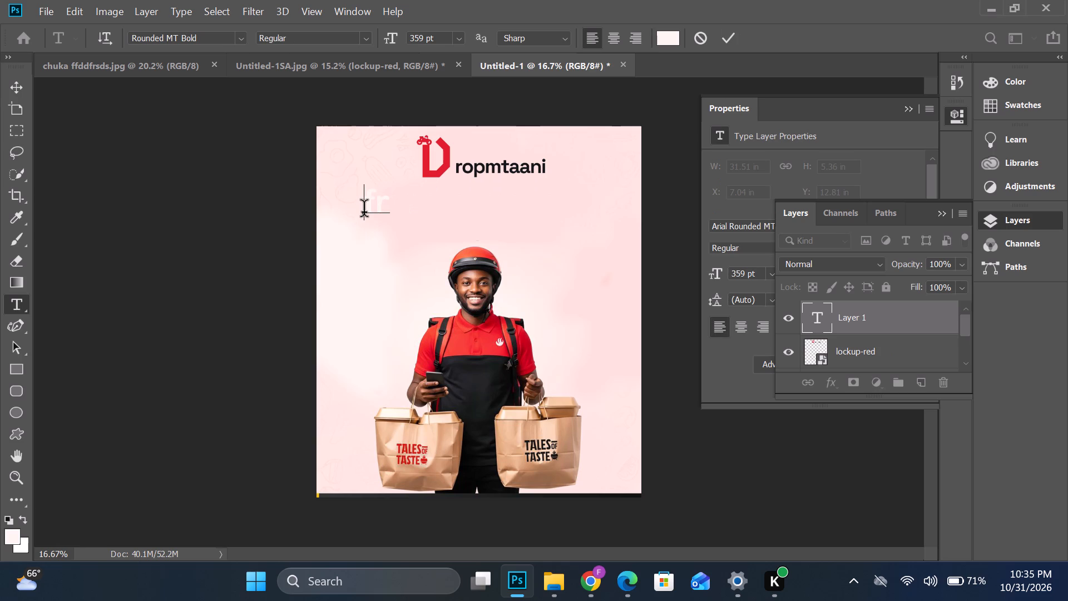
key("BackSpace")
type("om")
key("space")
key("y")
type("ou")
type("r")
key("space")
type("ill")
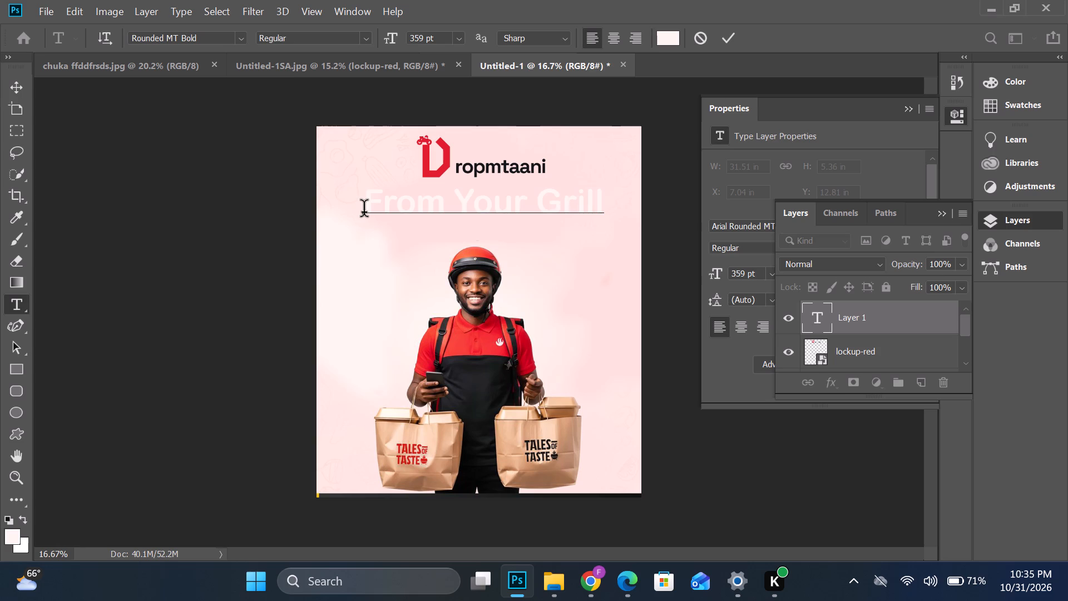
Recolour the "From Your Grill" headline to e11d2e, sampled from the red D of the Dropmtaani logo.
left_click_drag(601, 205, 315, 195)
left_click(659, 43)
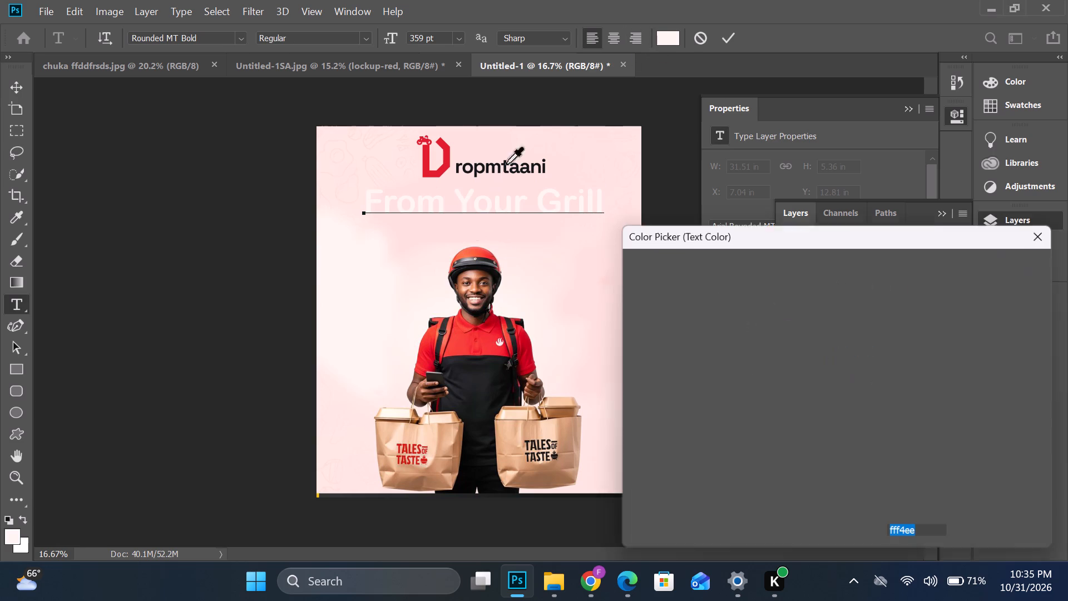
left_click(447, 160)
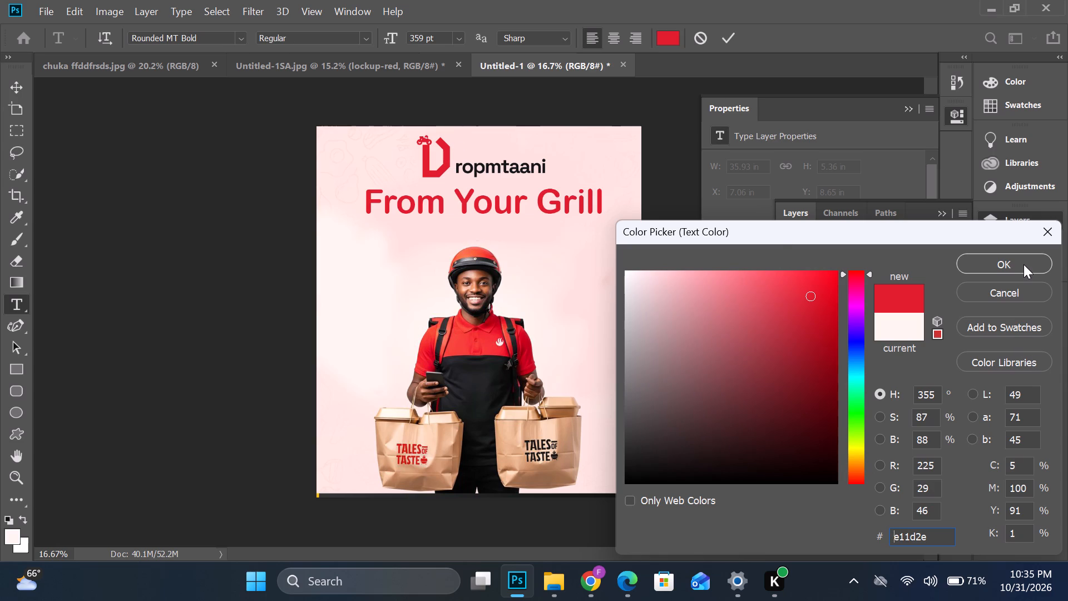
left_click(1023, 294)
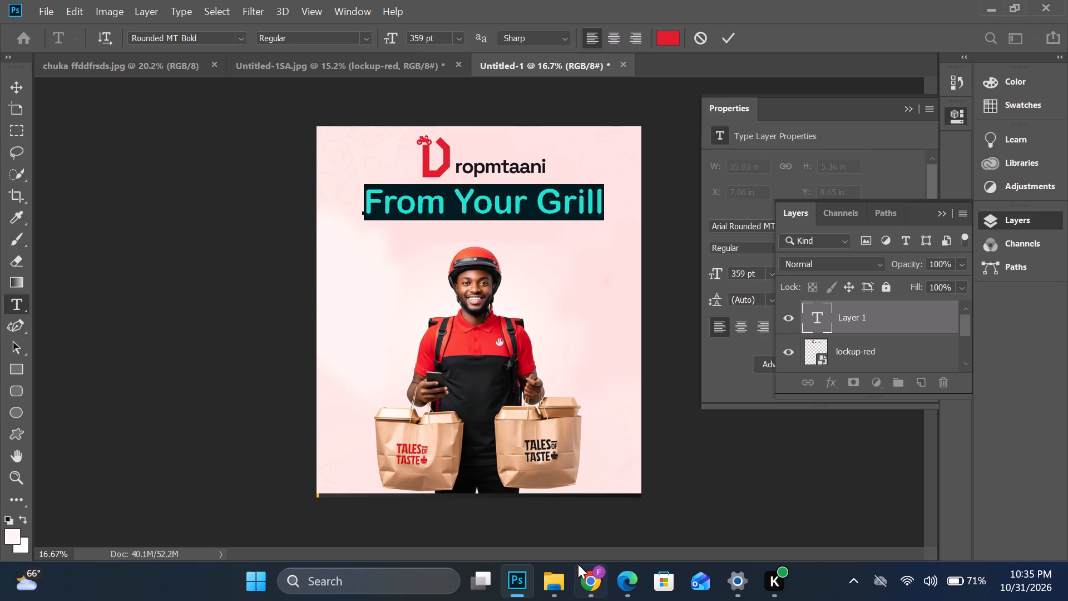
Check the Pinterest flyers in Chrome for wording, and back in Photoshop replace the headline text with "Happiness".
left_click(591, 584)
scroll(483, 493, "down", 1)
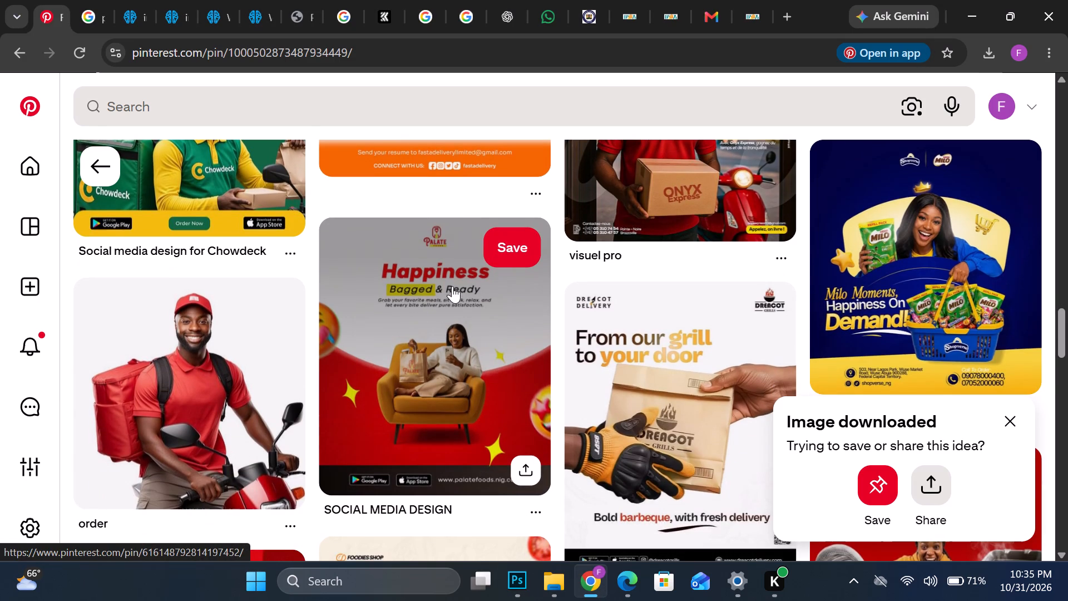
left_click(971, 6)
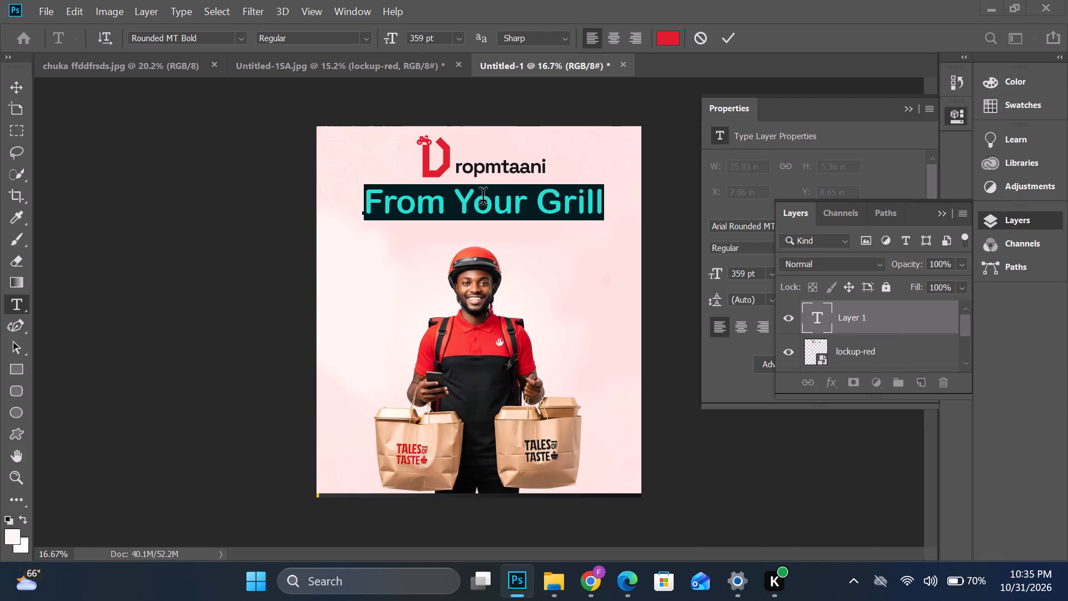
type("ha")
key("BackSpace")
key("BackSpace")
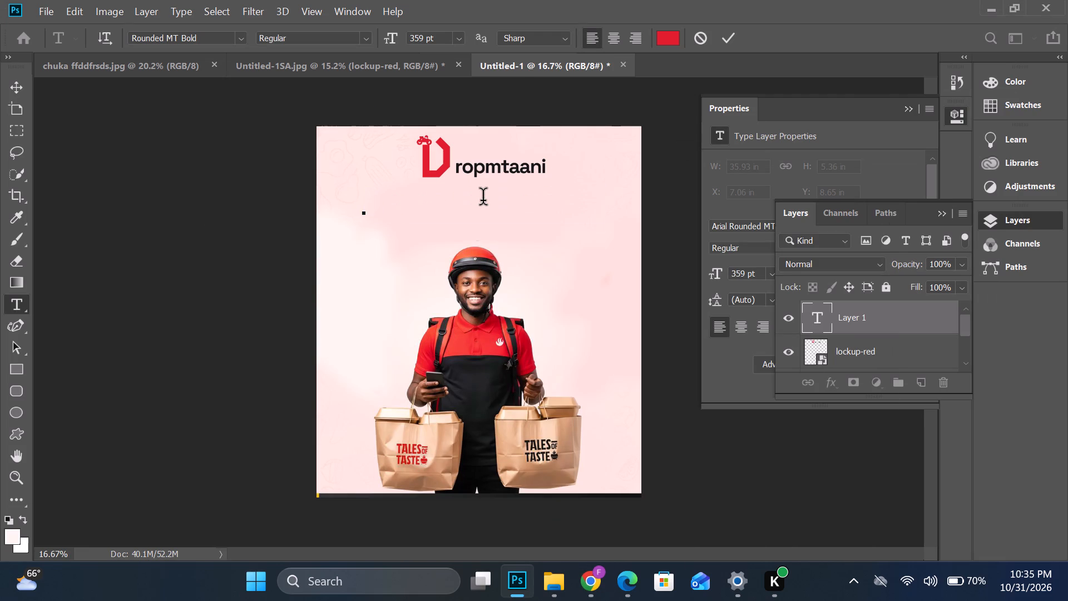
key("h")
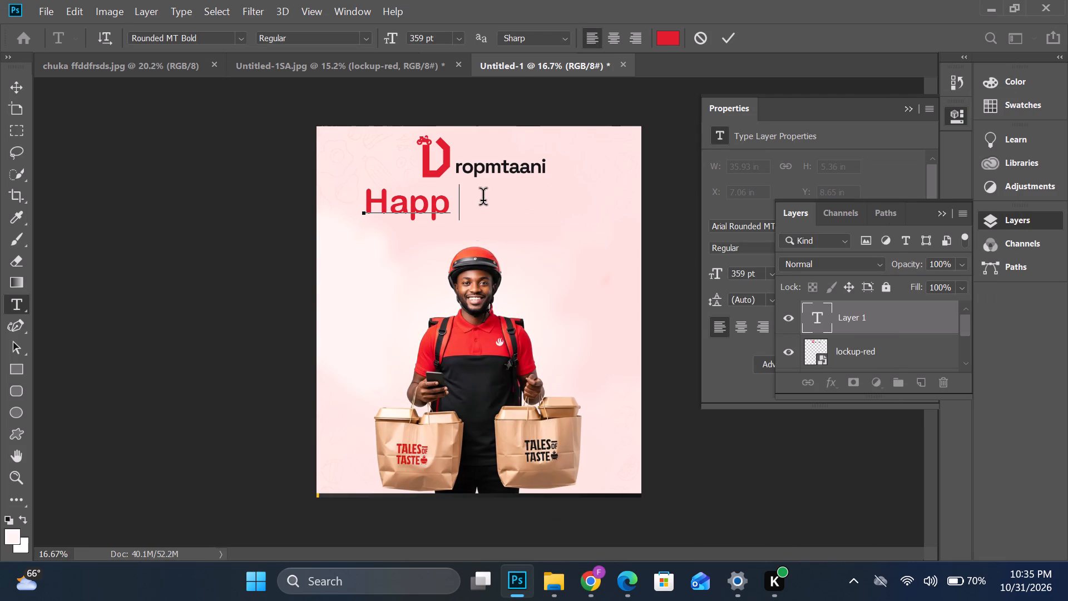
key("BackSpace")
type("ess")
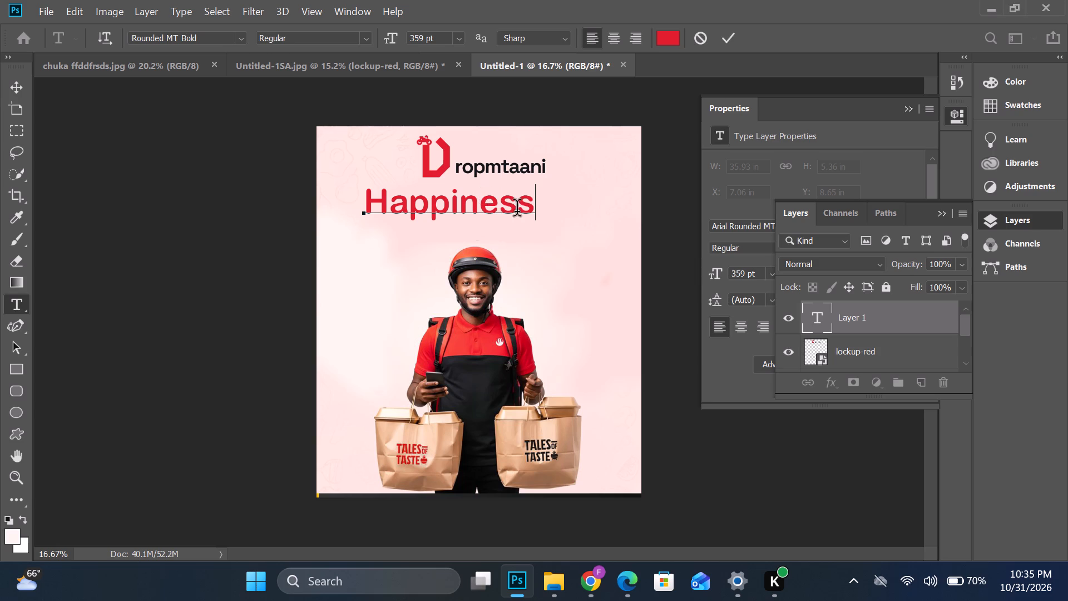
Set the "Happiness" headline in Berlin Sans FB Demi Bold at 370 pt.
left_click_drag(535, 211, 366, 211)
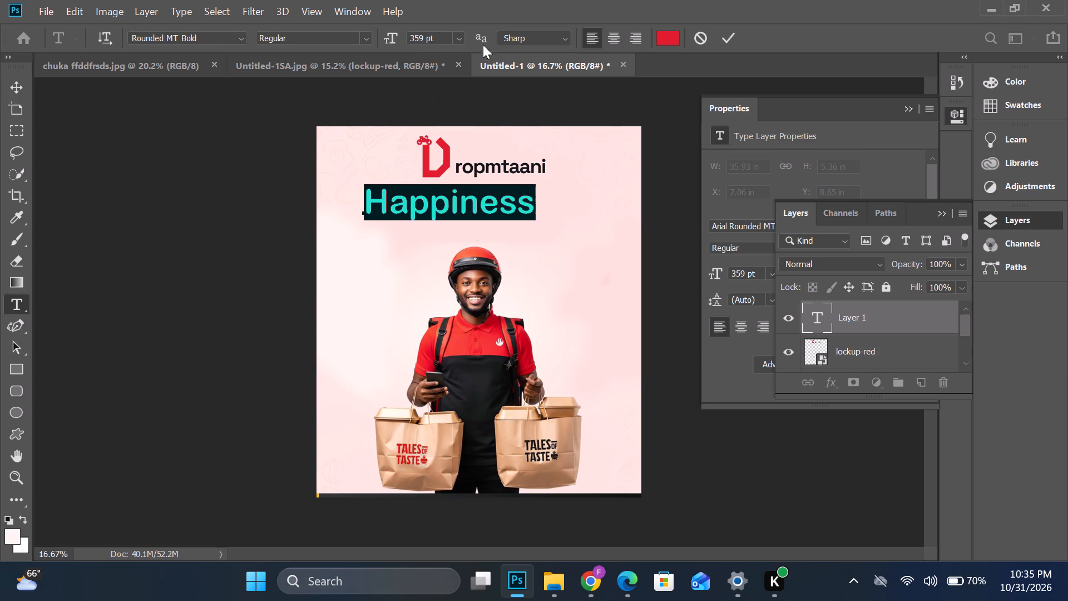
left_click(362, 38)
left_click(362, 38)
left_click(241, 35)
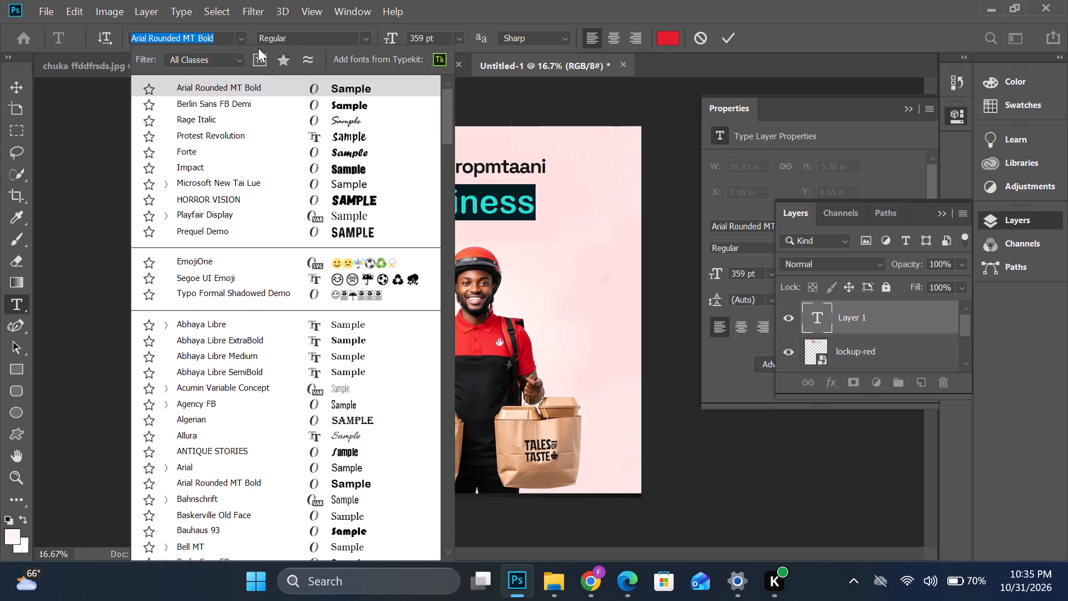
left_click(337, 111)
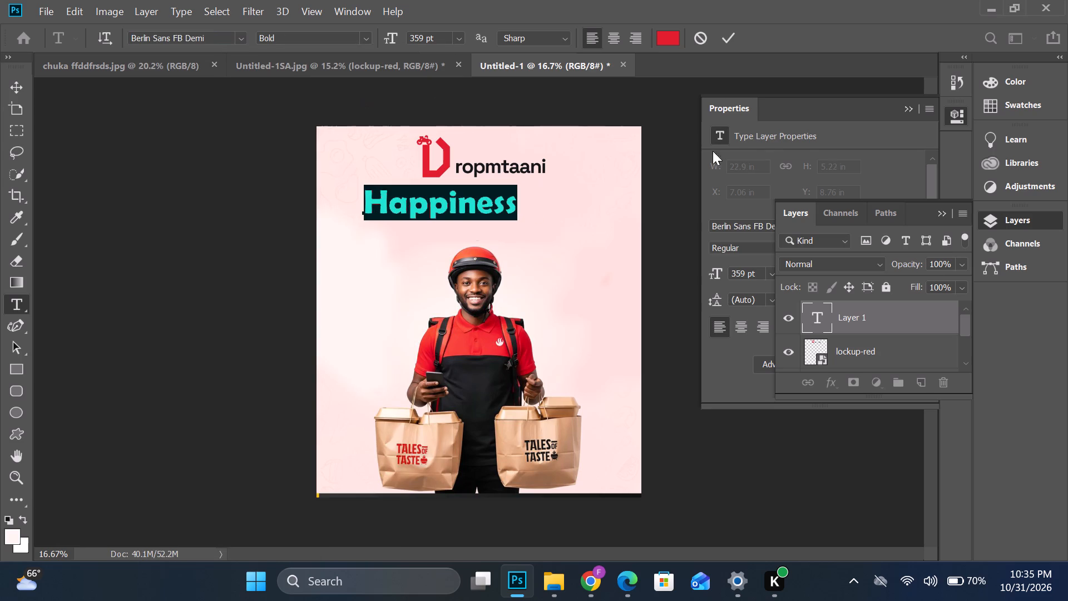
left_click(370, 36)
left_click(369, 37)
left_click_drag(390, 40, 399, 41)
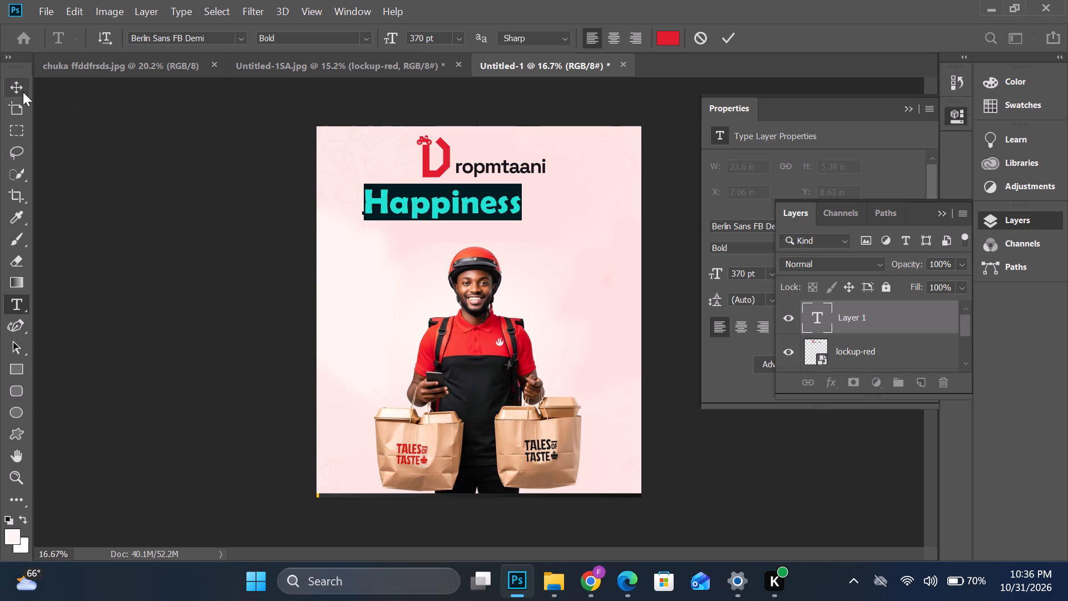
Centre the "Happiness" headline horizontally just below the Dropmtaani logo, at about X 12.8 in and Y 7.84 in.
left_click(23, 92)
left_click(556, 215)
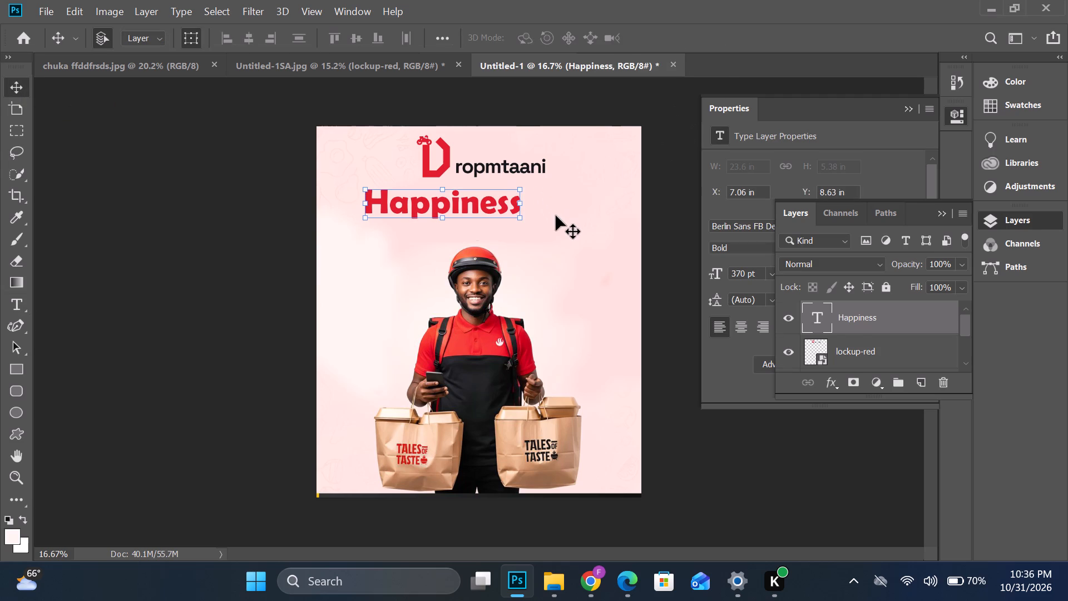
left_click_drag(472, 204, 512, 199)
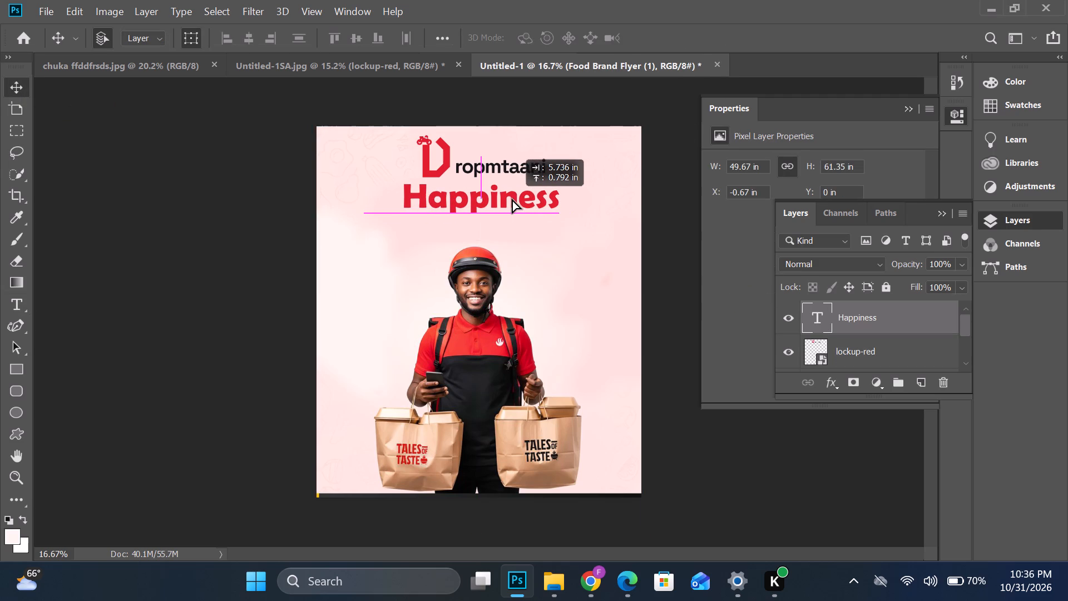
left_click_drag(512, 199, 515, 199)
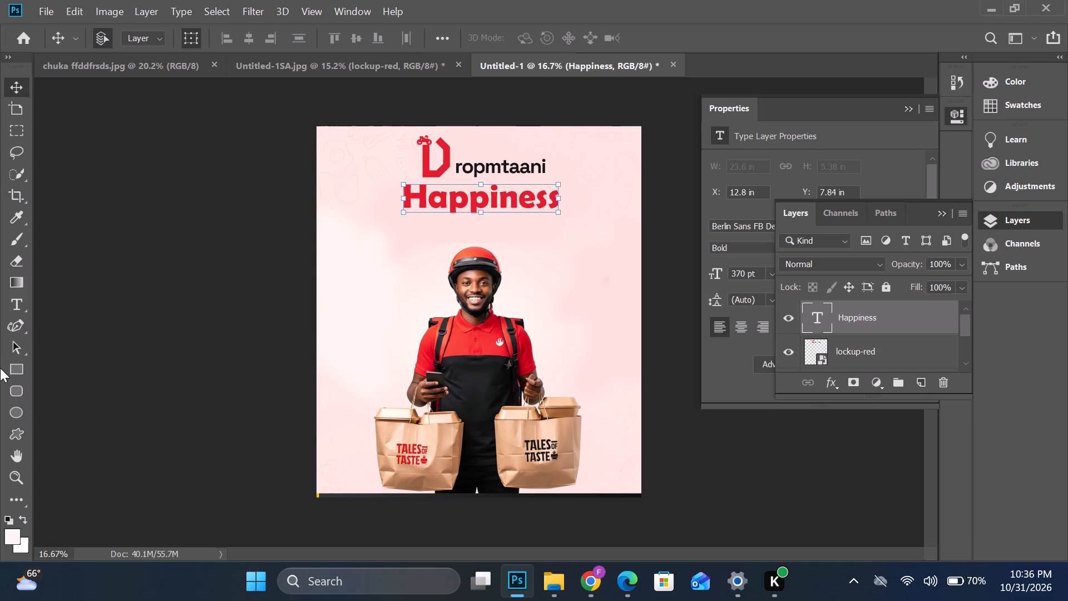
Add a separate red text line reading "Bagged & Raeady" below the "Happiness" headline.
left_click(24, 309)
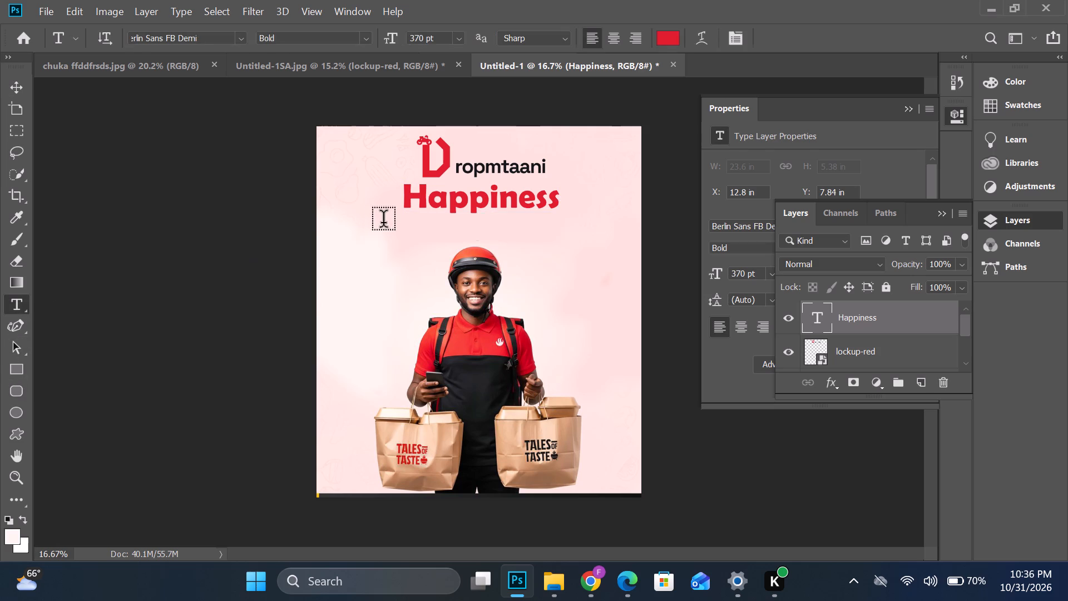
left_click(397, 238)
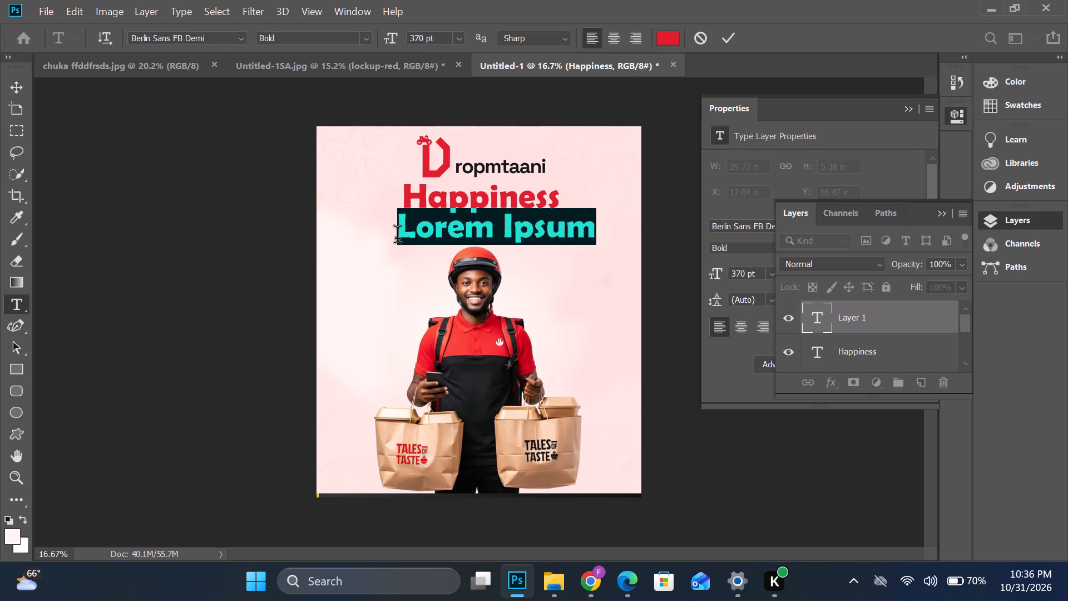
key("a")
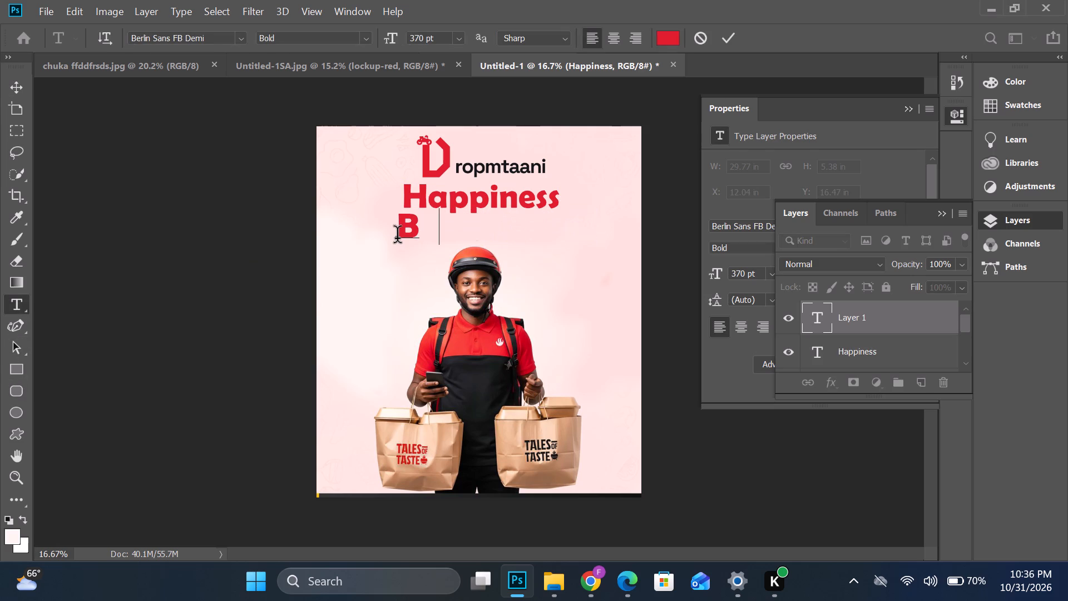
type("gged")
key("space")
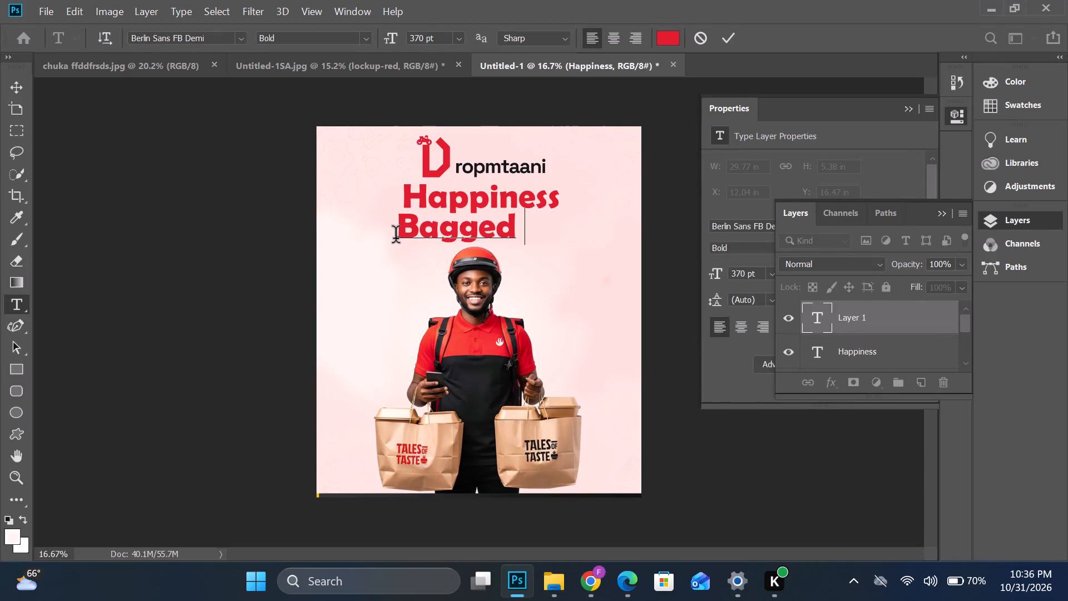
key("shift+ampersand")
key("space")
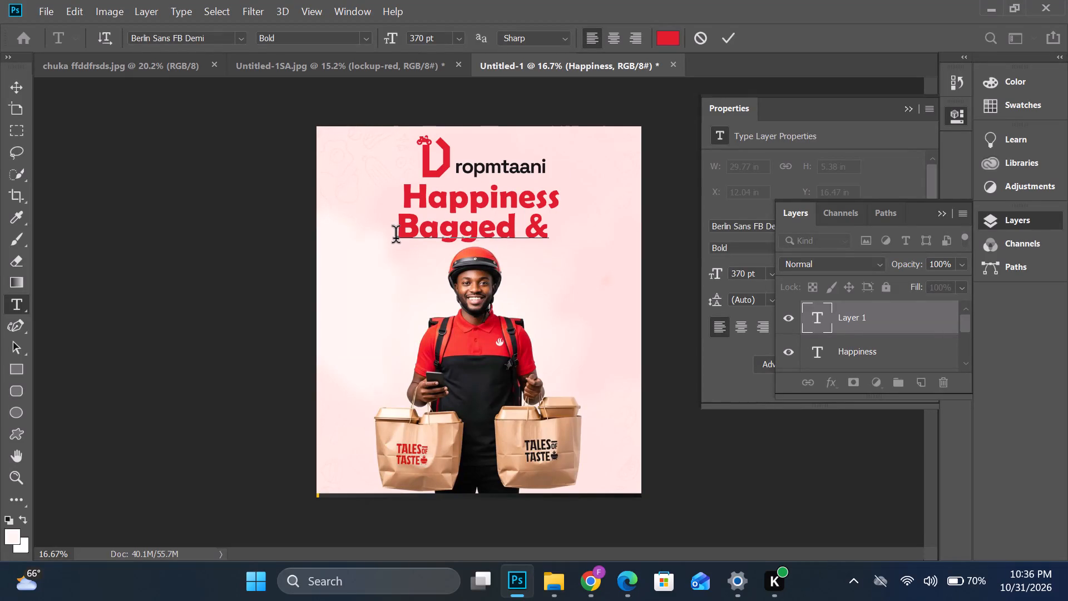
type("RE")
key("BackSpace")
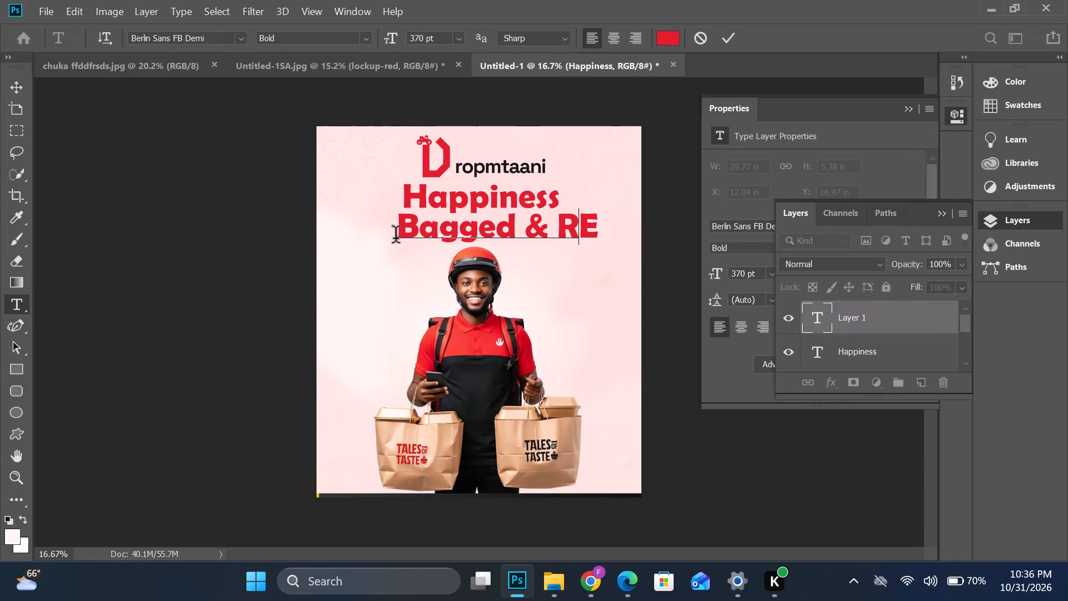
type("ady")
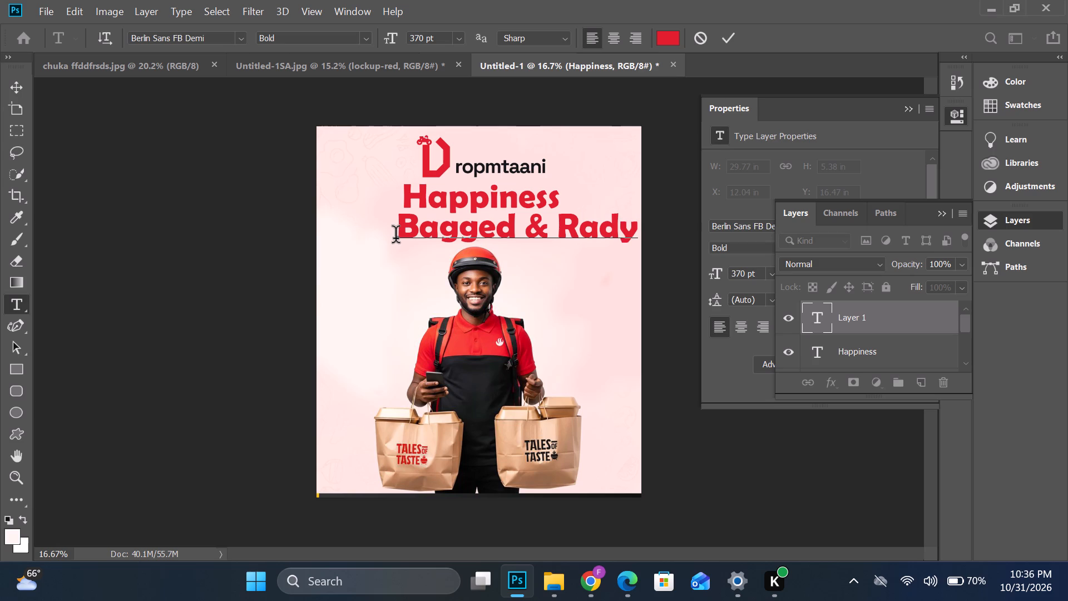
key("BackSpace")
key("BackSpace")
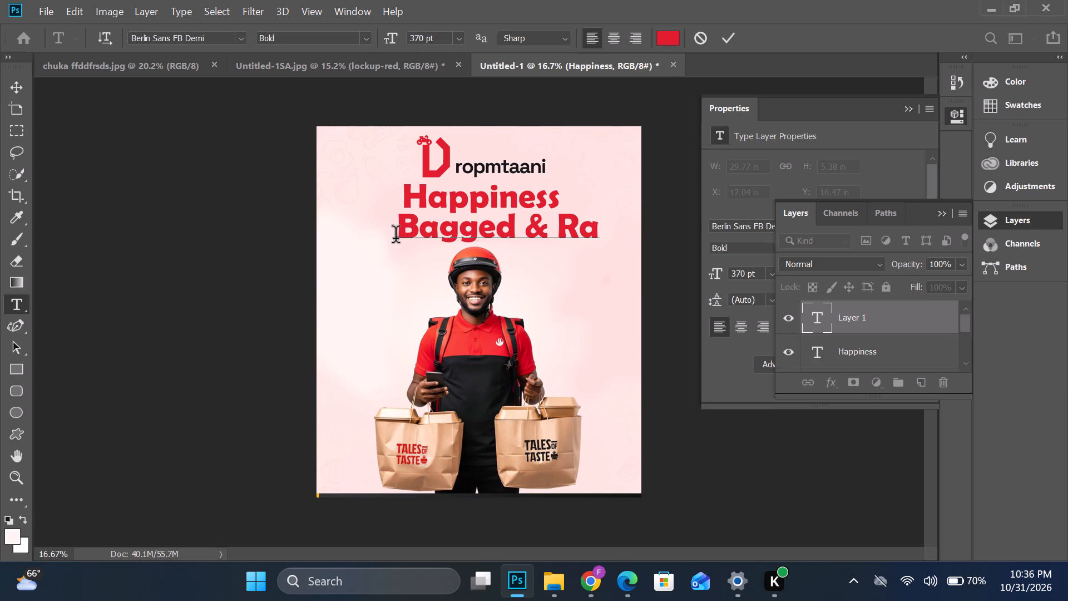
type("eady")
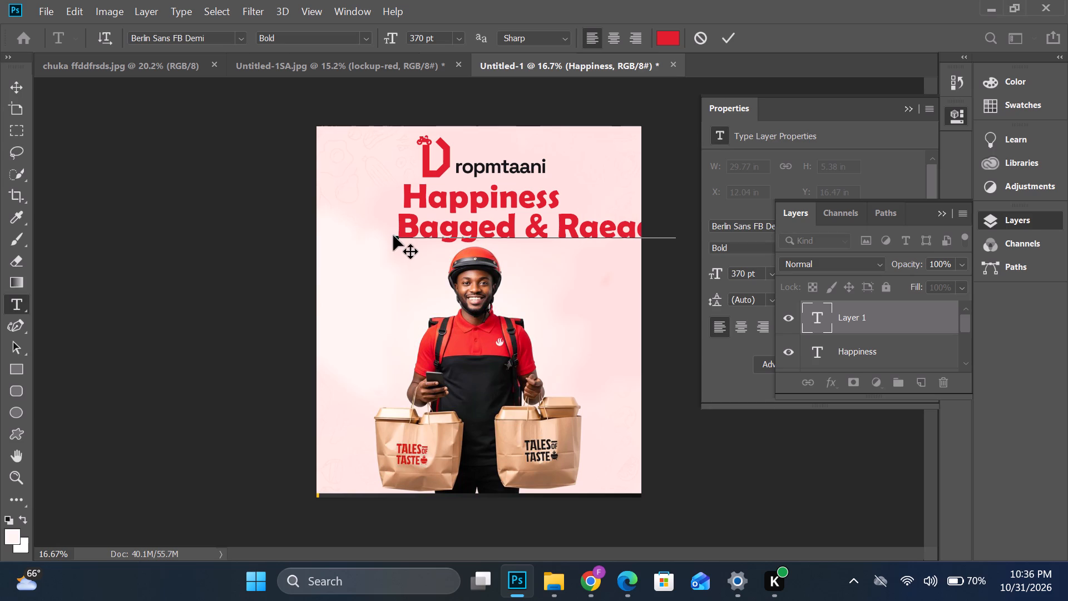
Reduce the whole "Bagged & Raeady" line to 269 pt and commit the text.
left_click_drag(676, 233, 627, 233)
left_click_drag(627, 233, 294, 226)
left_click_drag(394, 39, 377, 40)
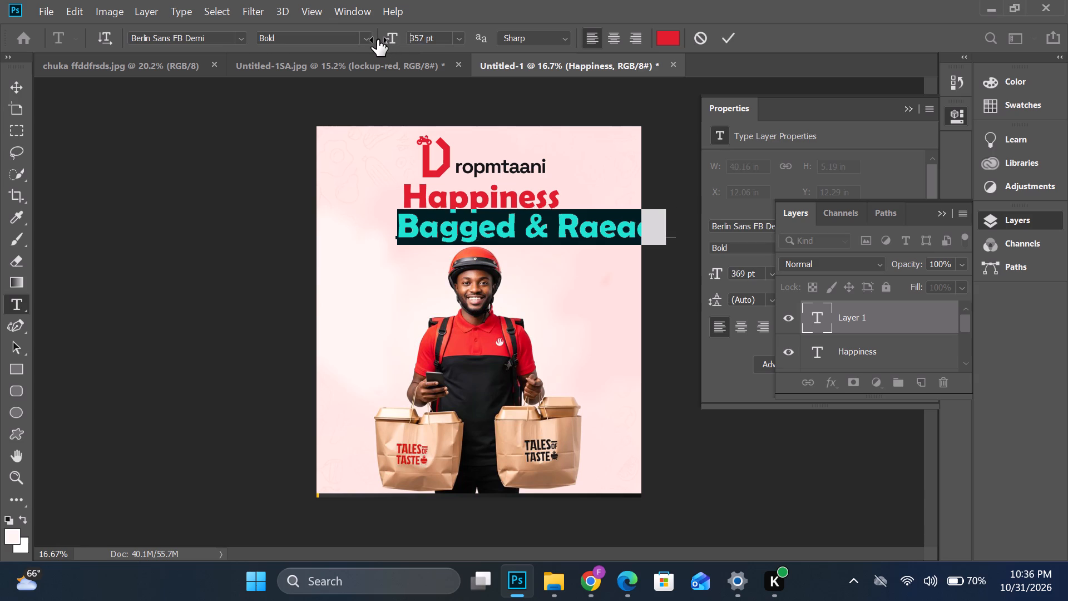
left_click_drag(377, 40, 309, 40)
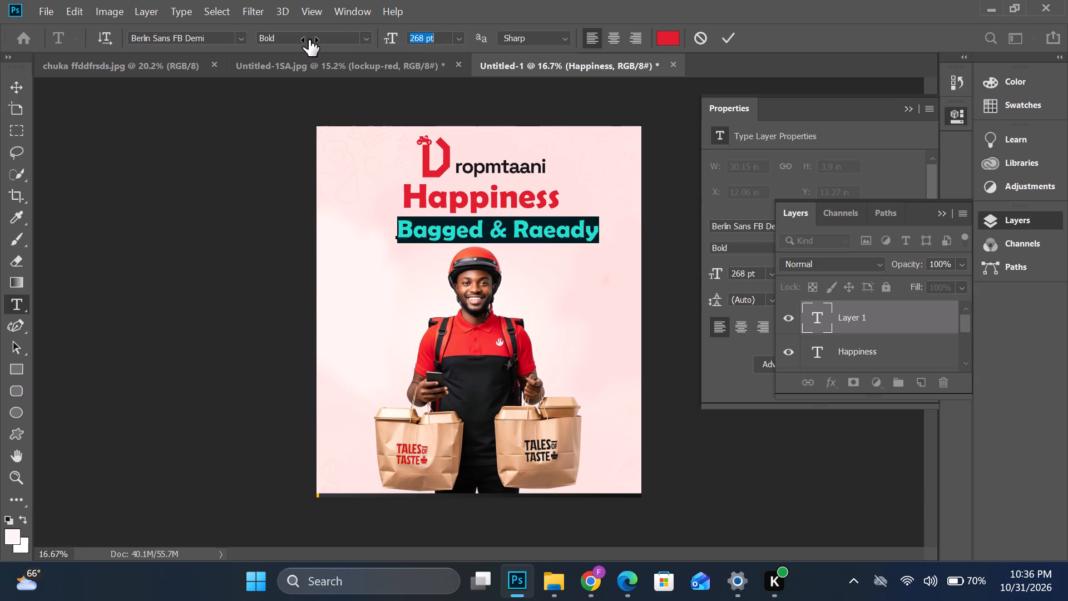
left_click_drag(309, 40, 309, 39)
left_click(733, 38)
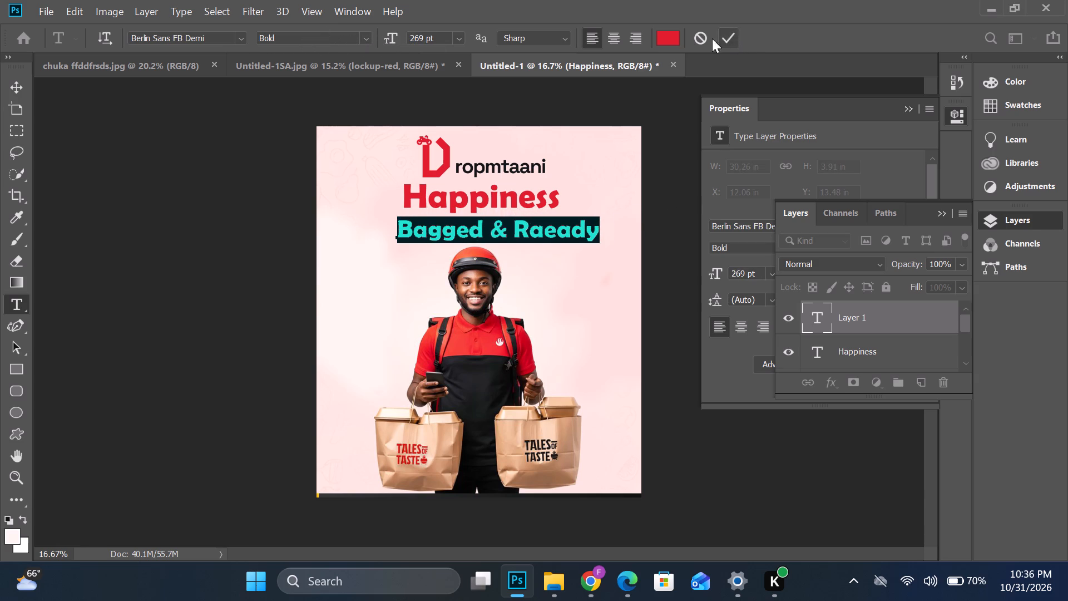
Centre the "Bagged & Raeady" line directly under "Happiness", at about X 9.47 in and Y 12.86 in.
left_click(15, 93)
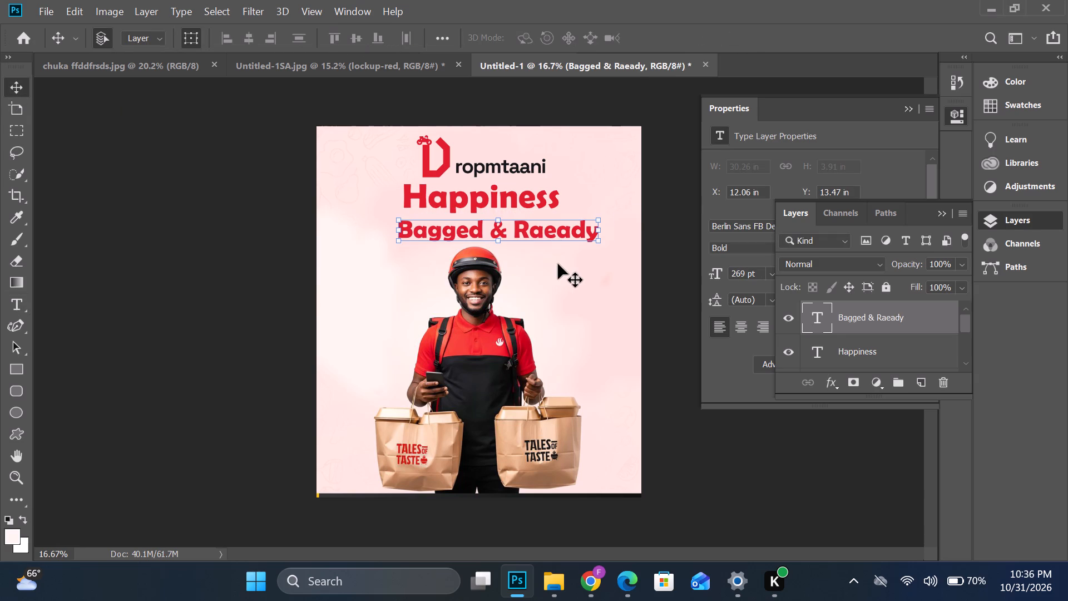
left_click(558, 263)
left_click_drag(545, 230, 529, 227)
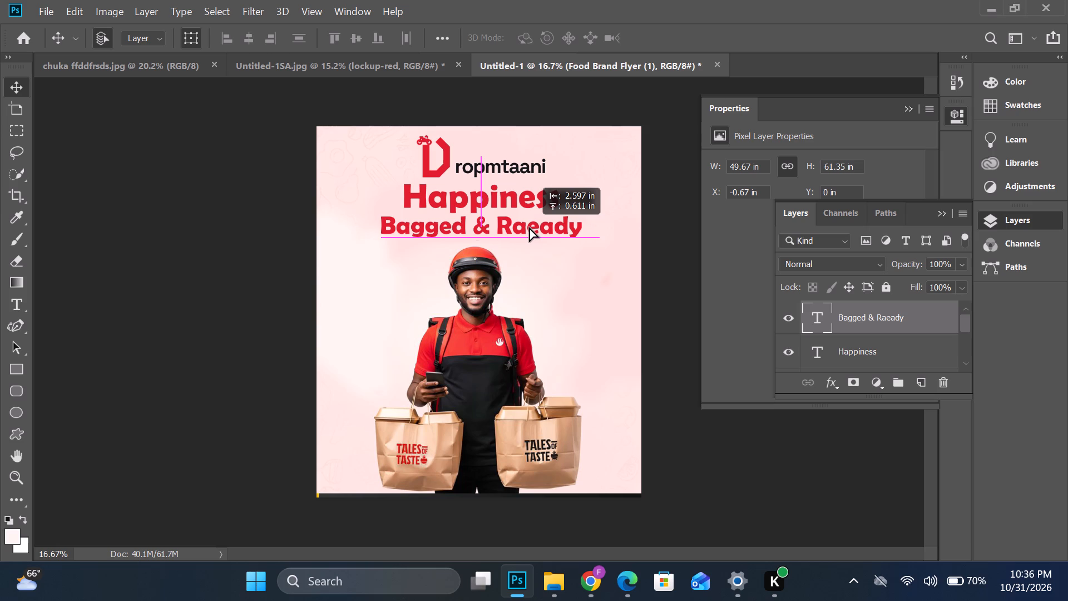
left_click_drag(529, 227, 530, 227)
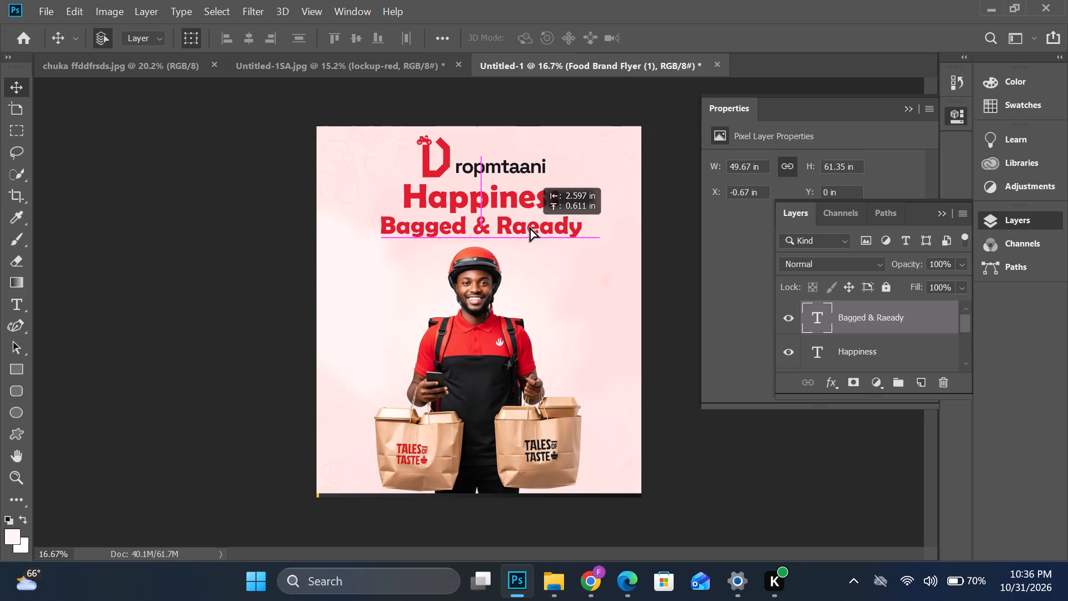
left_click_drag(530, 227, 533, 227)
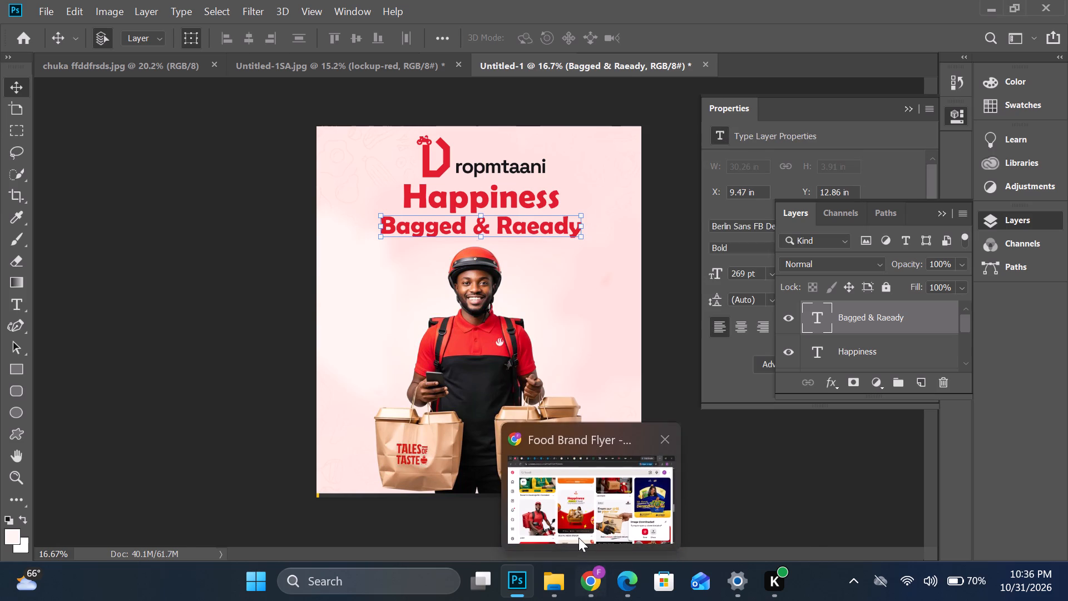
Check the reference flyer's wording in Chrome and correct the second headline line to read "Bagged & Ready".
left_click(578, 538)
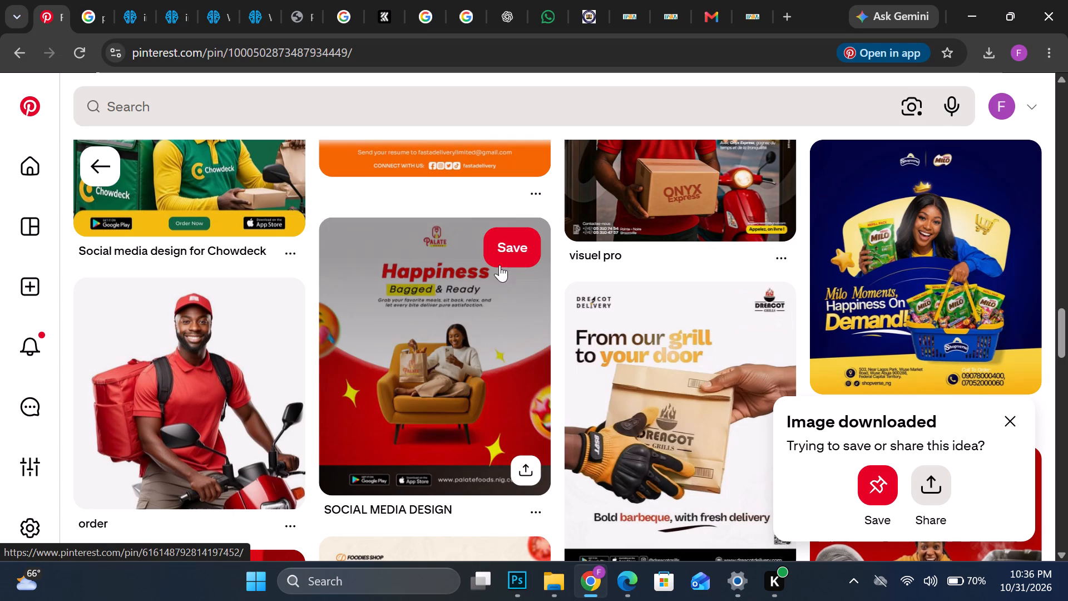
left_click(979, 9)
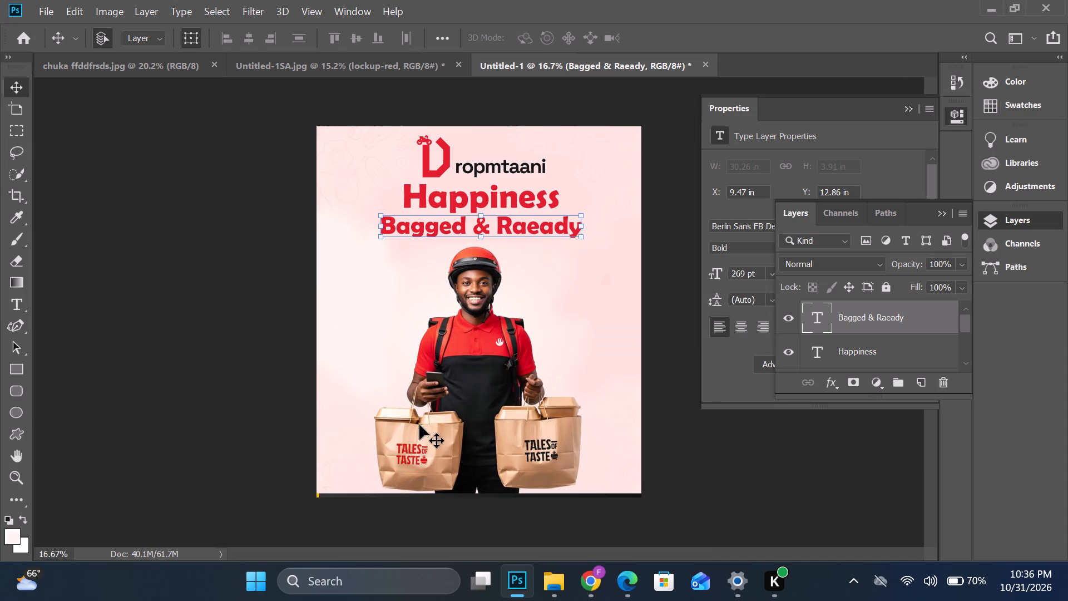
left_click(587, 341)
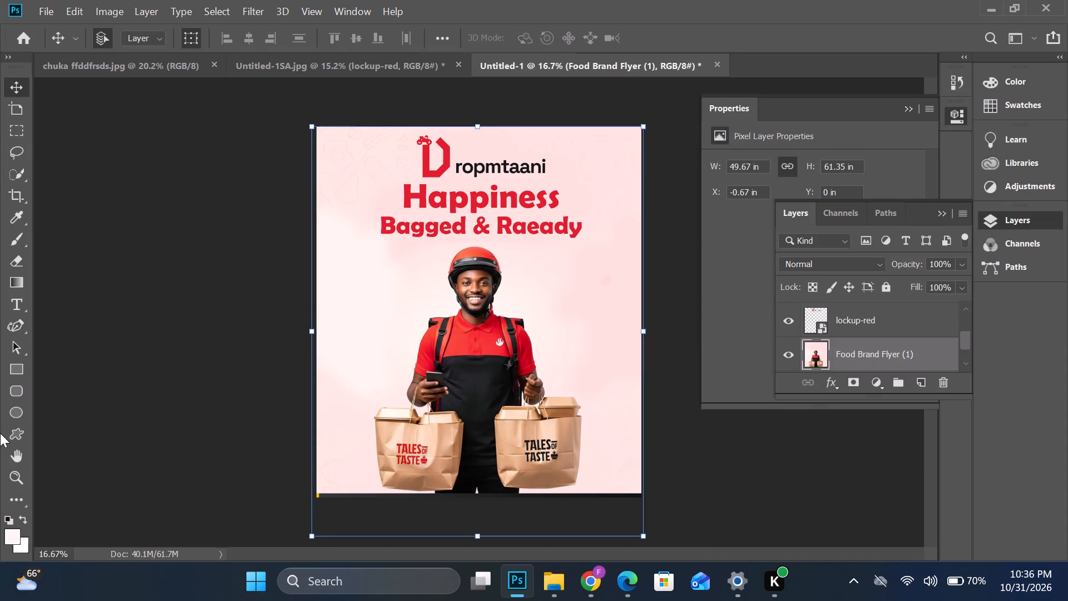
left_click(19, 312)
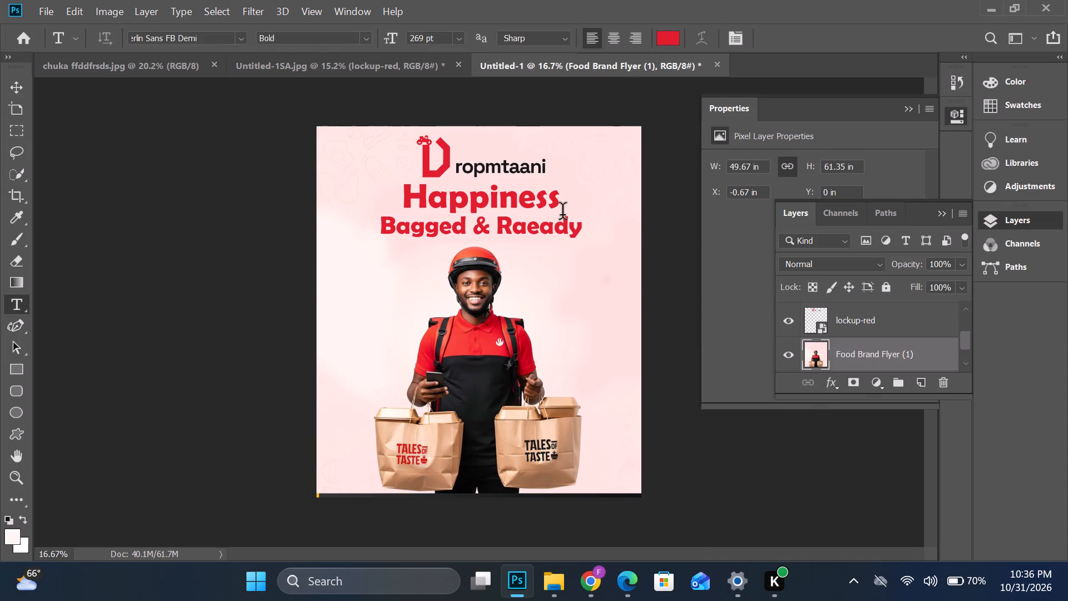
left_click(529, 229)
key("BackSpace")
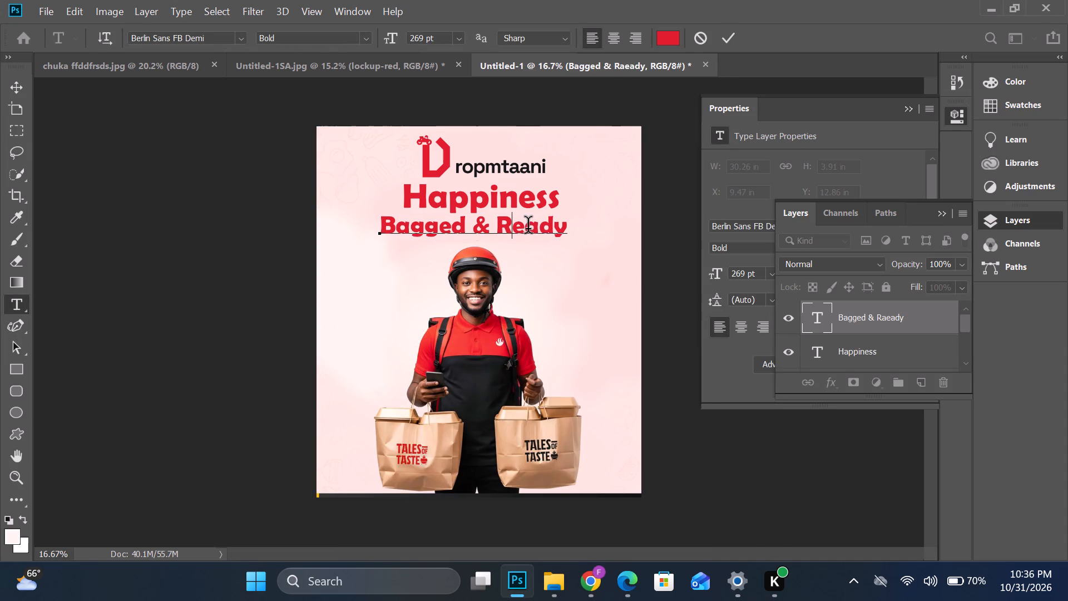
left_click(20, 91)
left_click(609, 322)
Recentre the "Bagged & Ready" line under "Happiness" by moving it right to about X 10.56 in.
left_click_drag(544, 228, 549, 228)
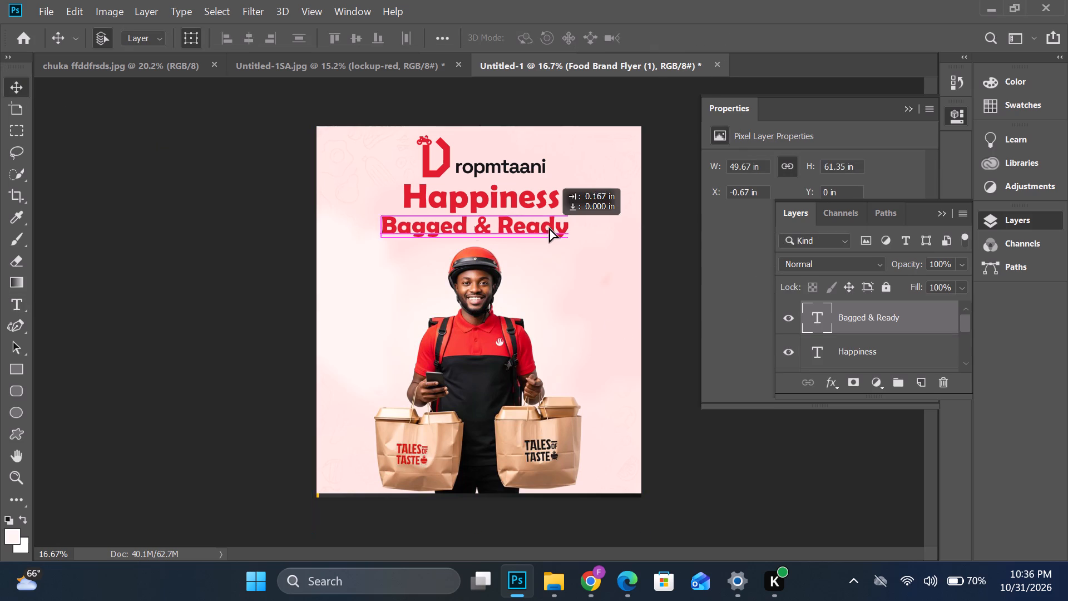
left_click_drag(549, 228, 552, 228)
left_click(635, 296)
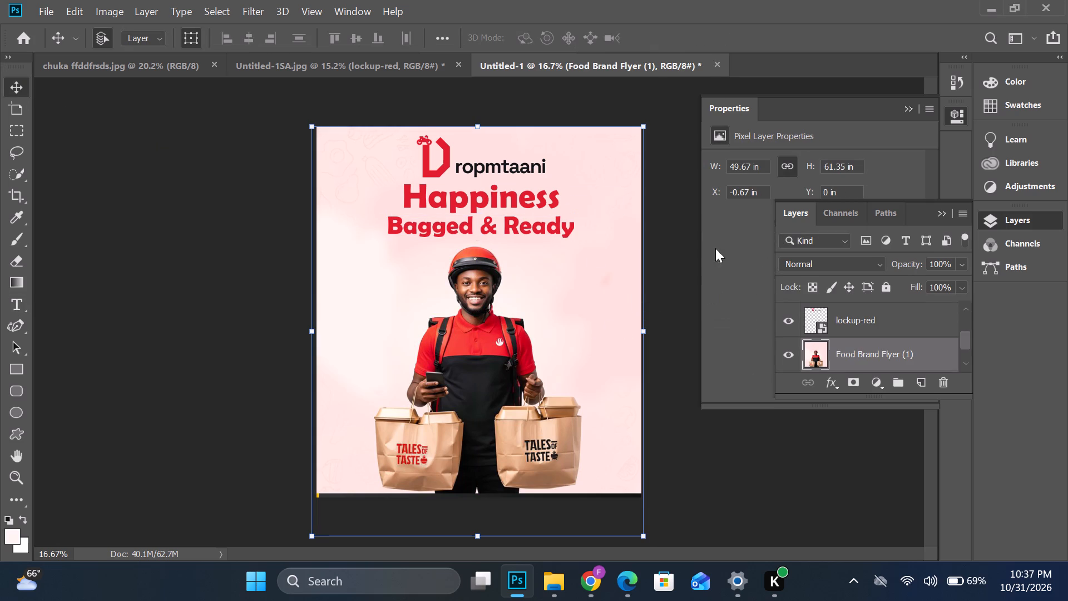
Shift the courier flyer image slightly right to about X -0.18 in, keeping Y at 0 in.
left_click(512, 412)
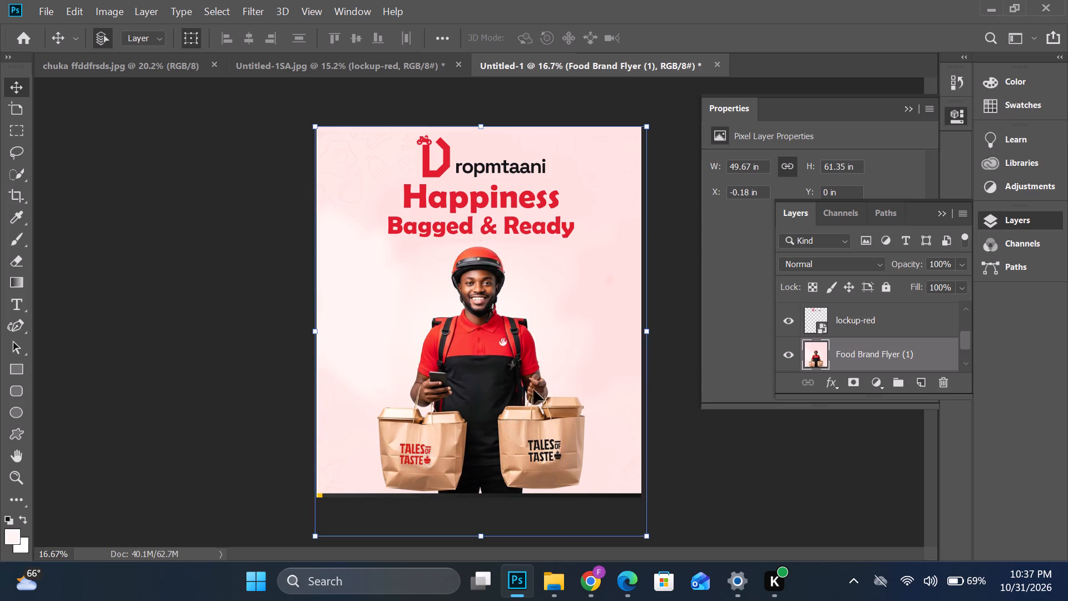
left_click(600, 360)
Draw a rectangle about 918 x 255 px around the word "Bagged" and fill it with the recently used headline red.
left_click(18, 366)
left_click_drag(388, 214, 399, 218)
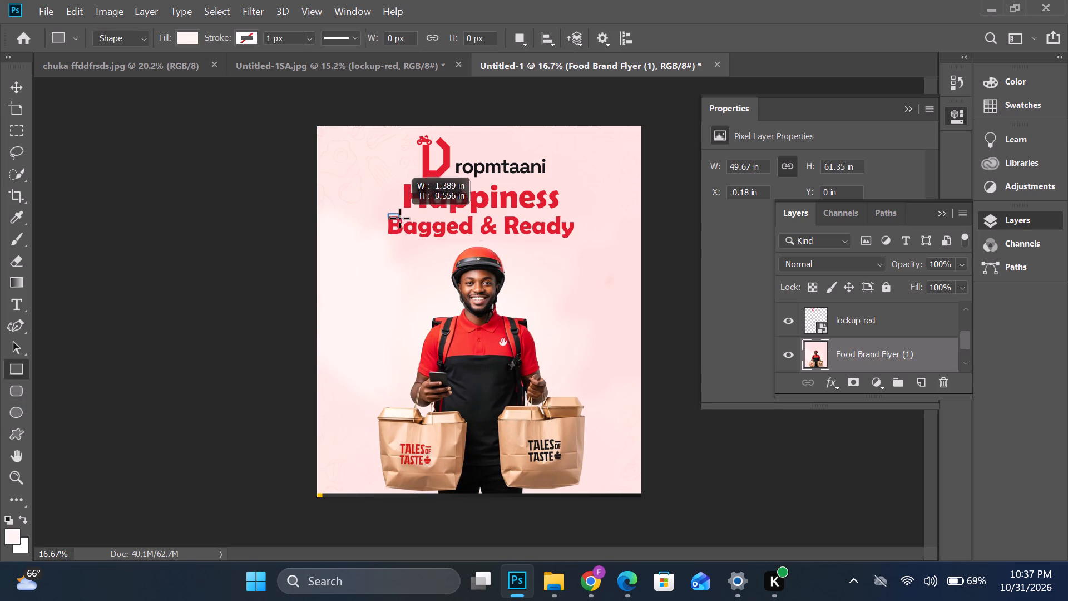
left_click_drag(399, 218, 473, 237)
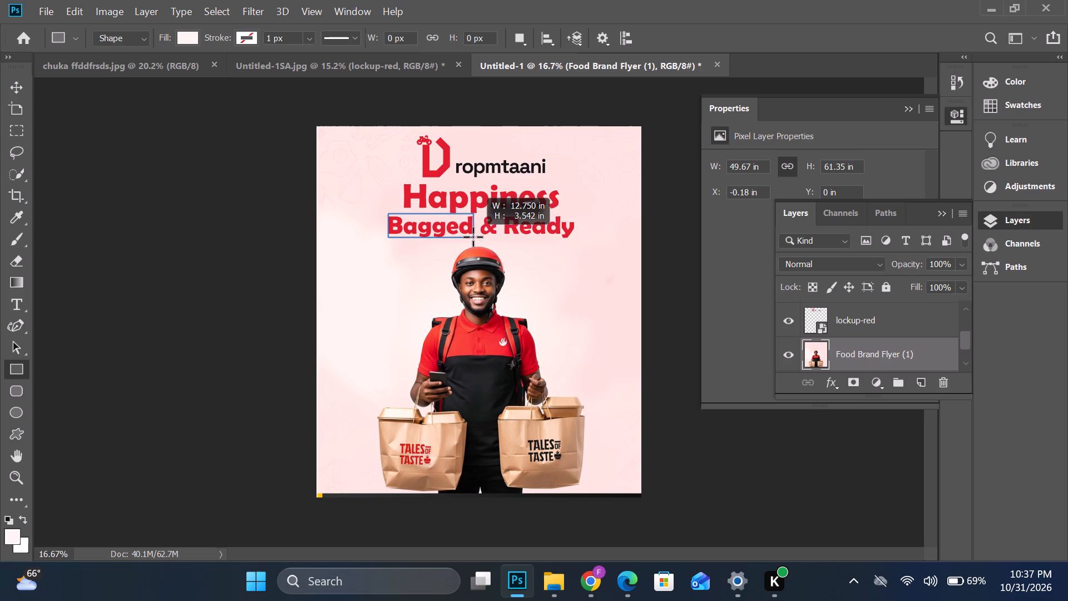
left_click_drag(473, 237, 473, 237)
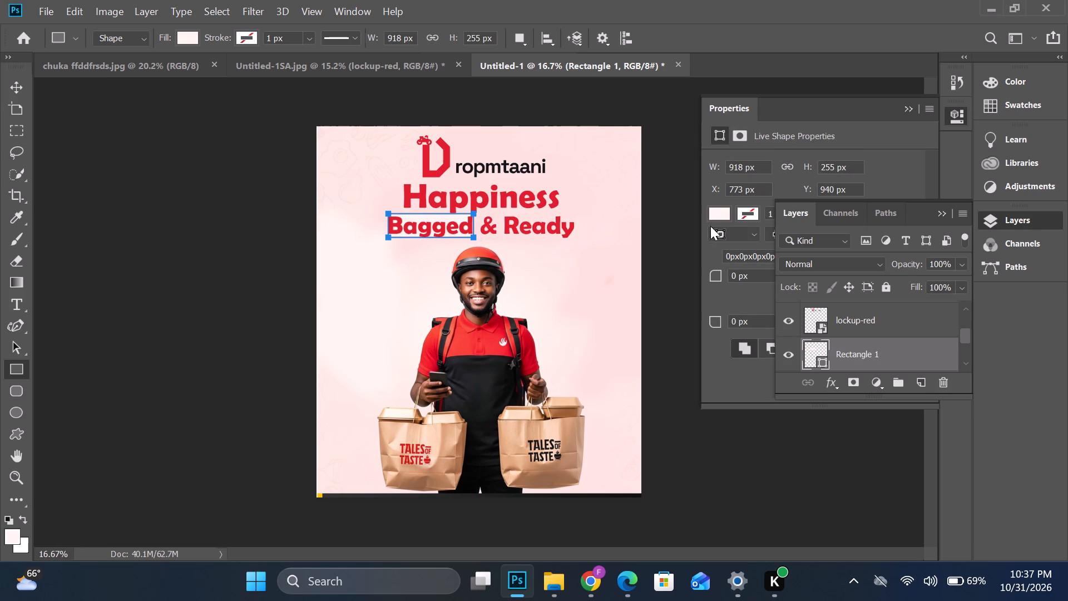
left_click(719, 214)
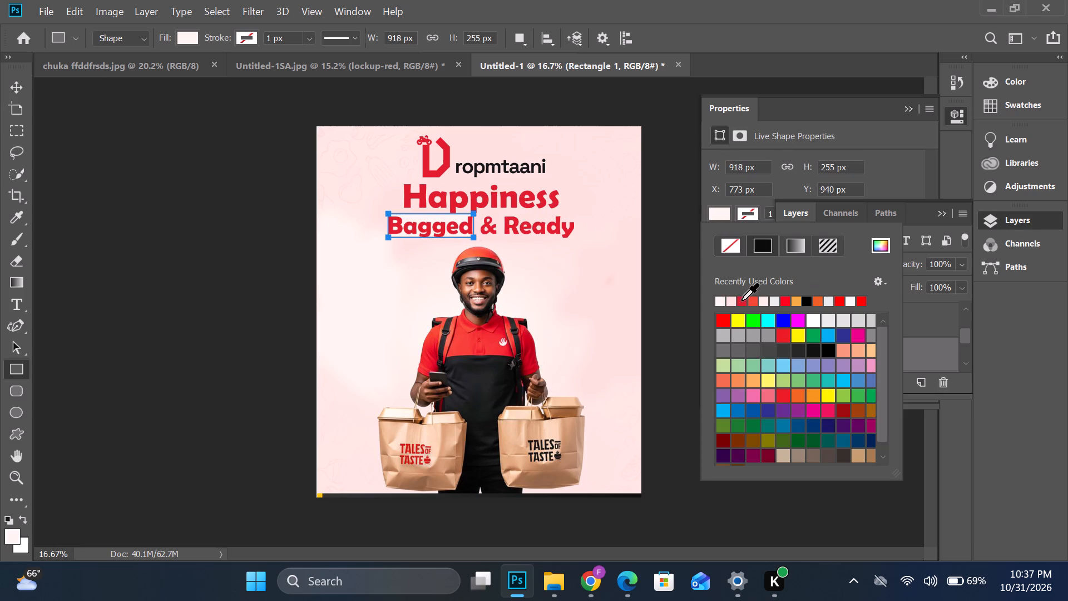
left_click(742, 300)
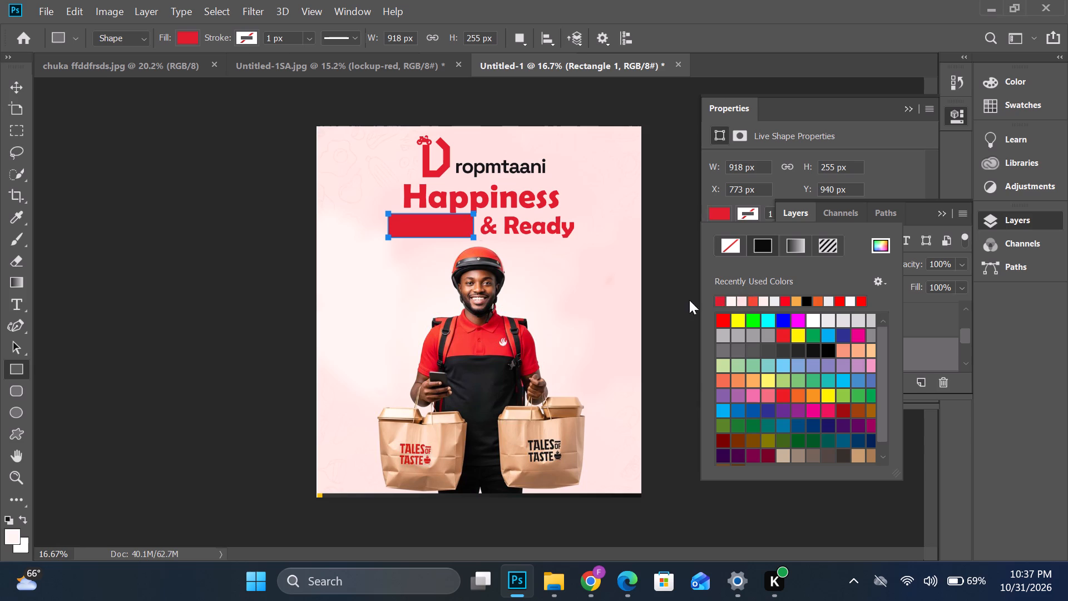
left_click(21, 92)
left_click(342, 238)
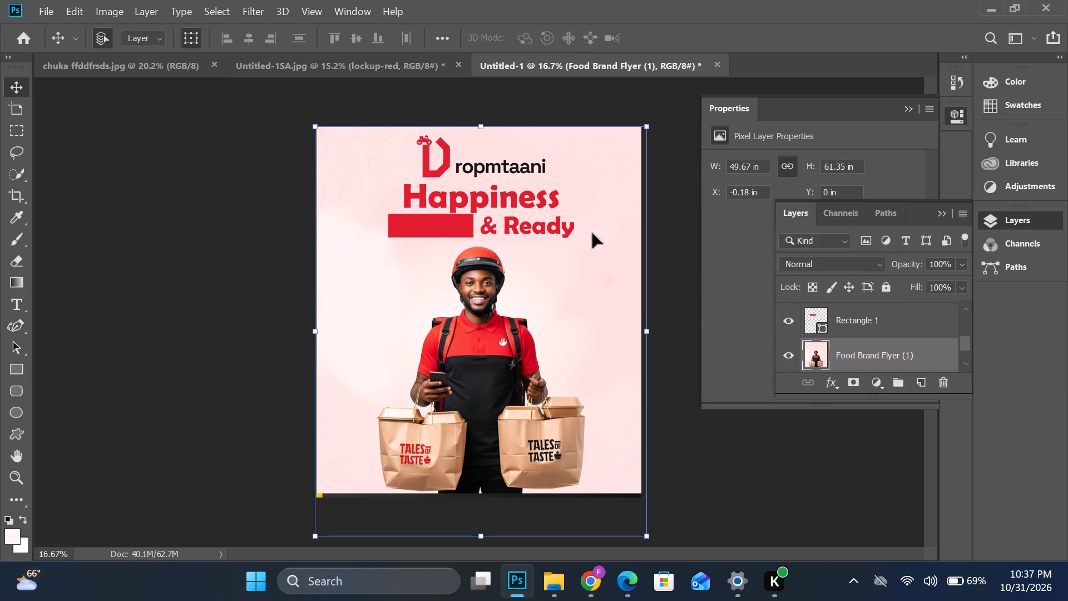
Recolour "& Ready" in the second headline line to near-black 010101 and commit the text.
left_click(544, 227)
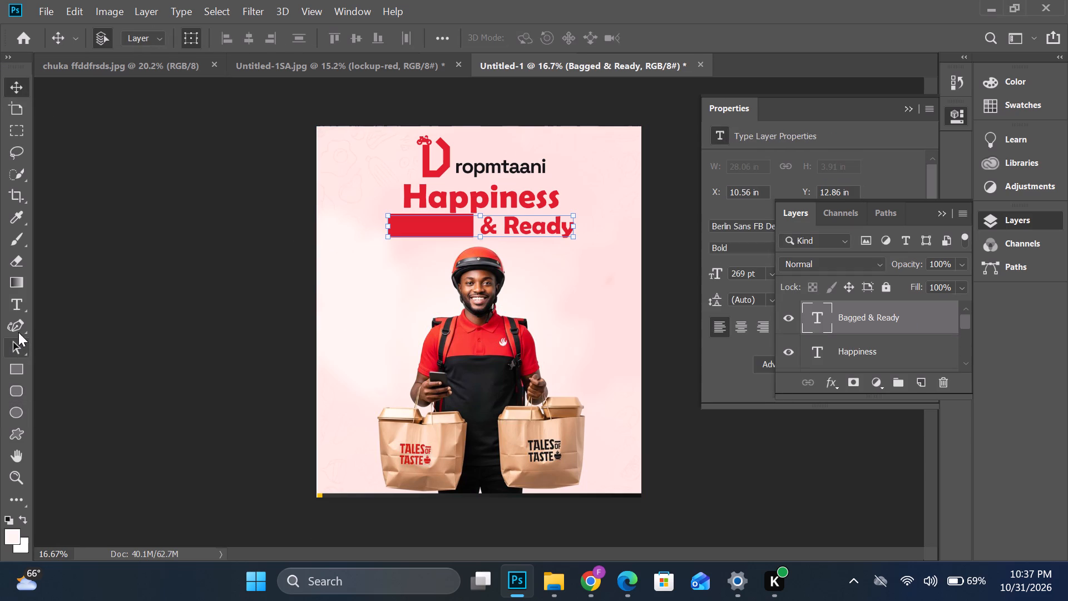
left_click(19, 311)
left_click_drag(483, 230, 575, 238)
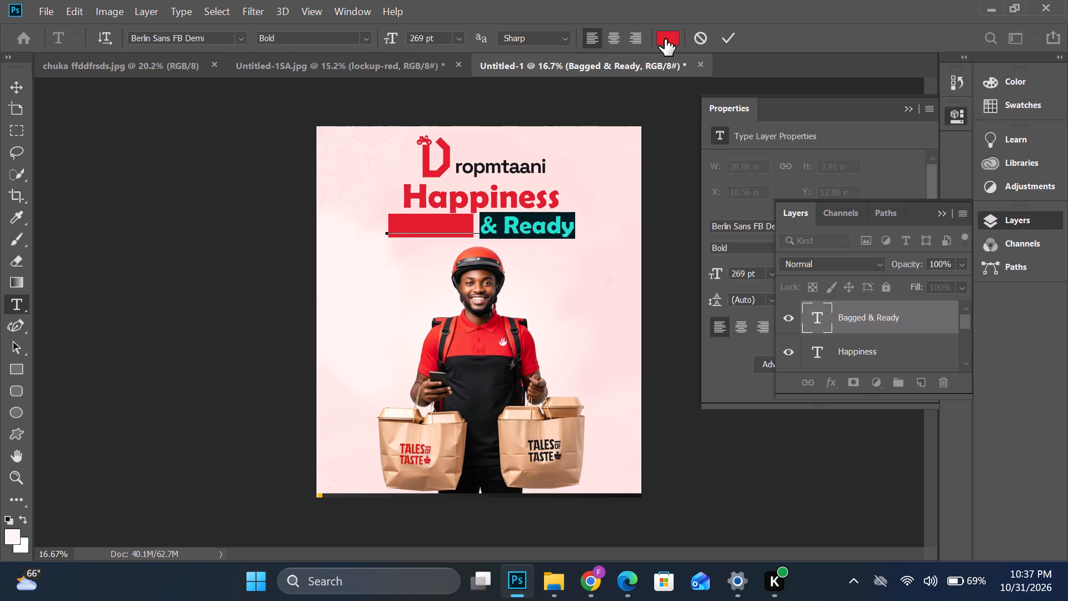
left_click(665, 39)
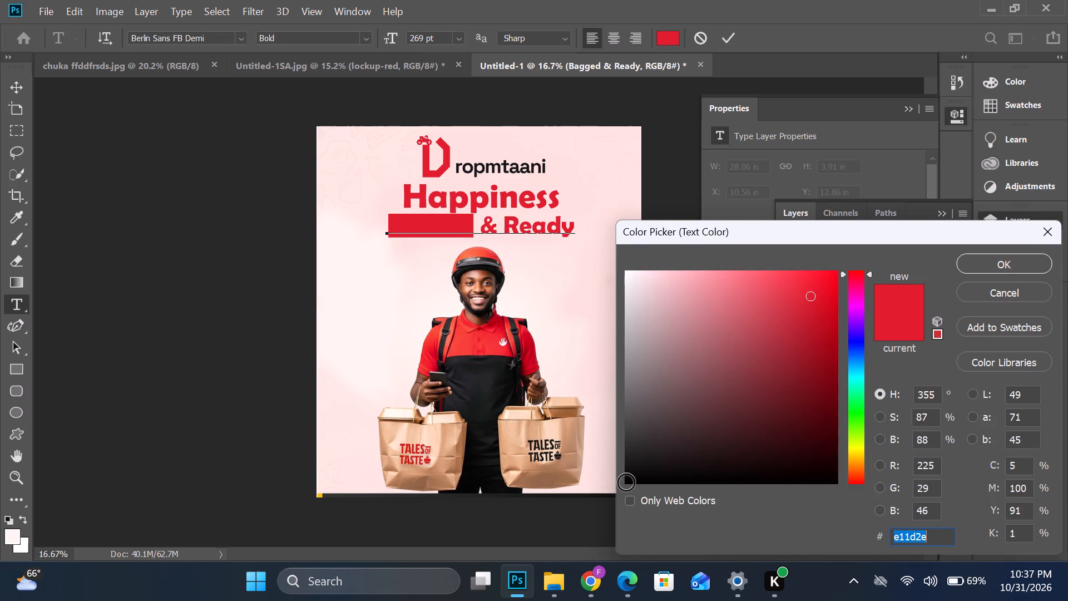
left_click(626, 482)
left_click(977, 257)
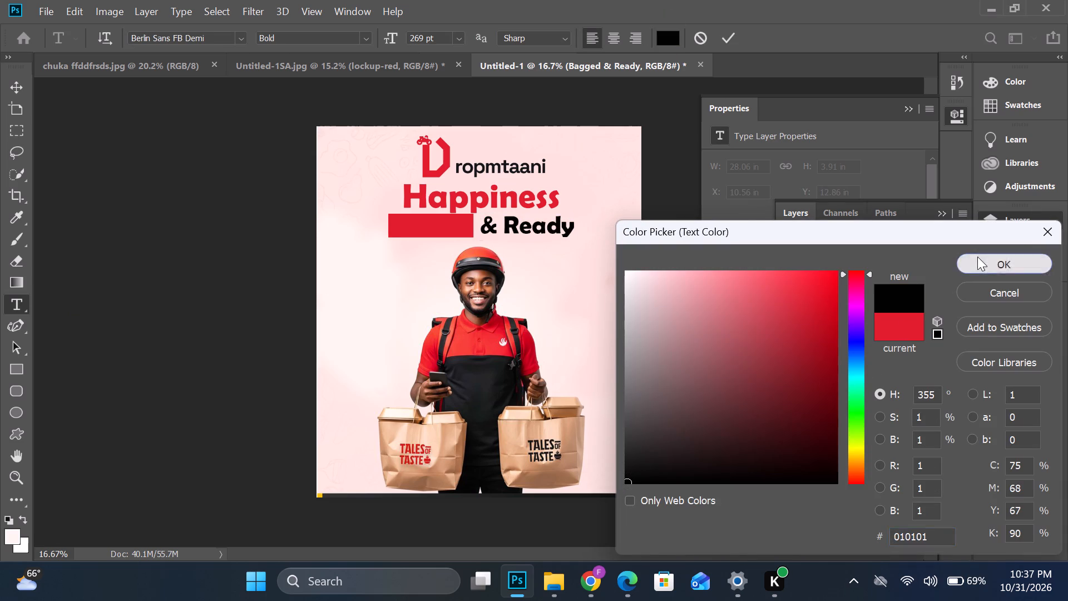
left_click(729, 31)
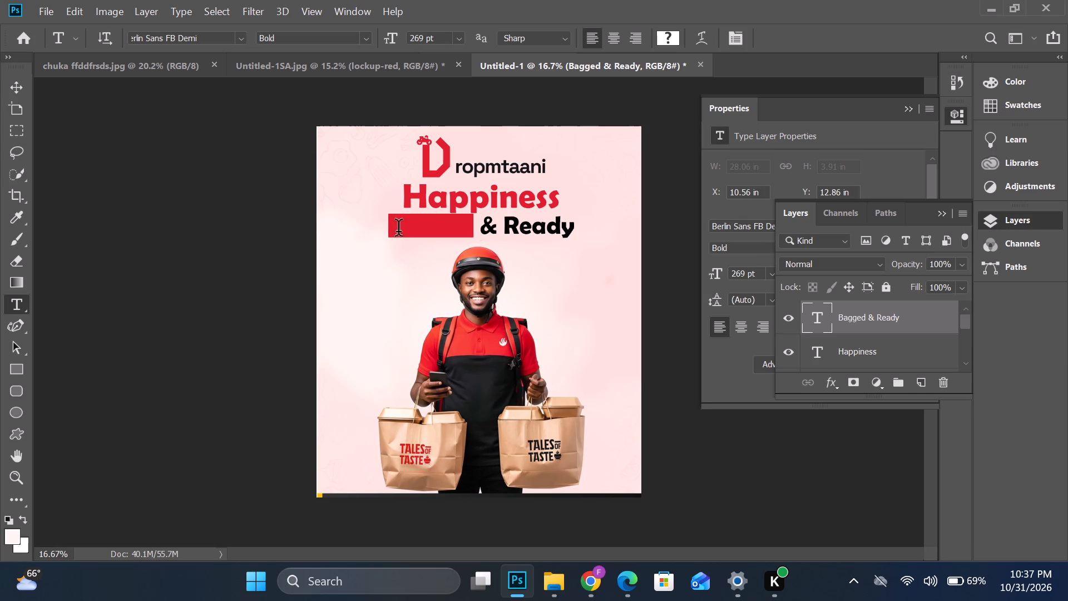
Recolour the word "Bagged" to near-white fefdfd so it stands out on the red rectangle, and commit the text.
left_click(11, 90)
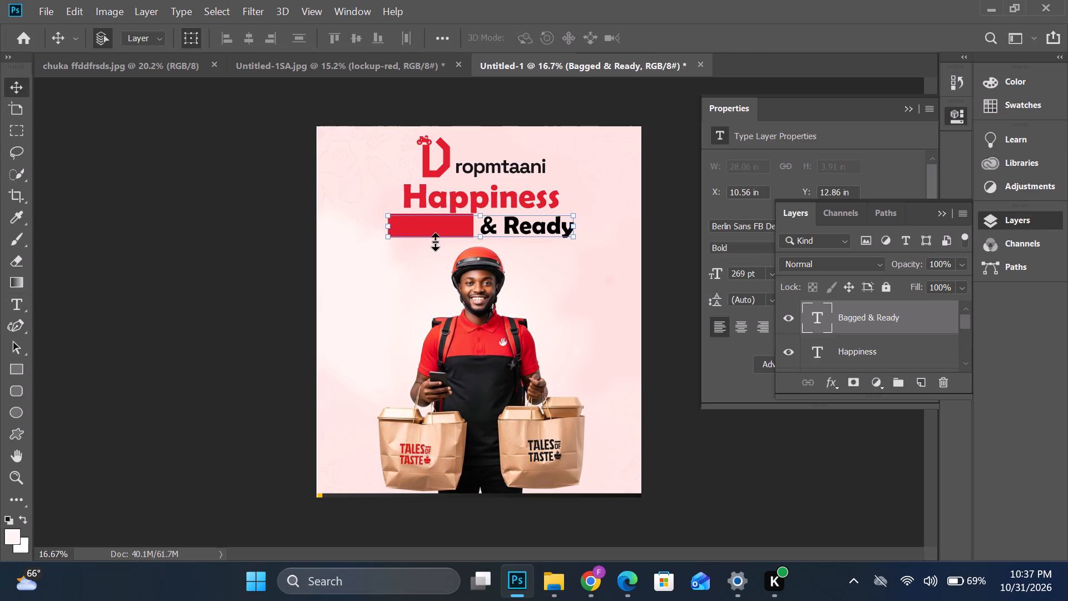
left_click(432, 230)
scroll(850, 318, "down", 1)
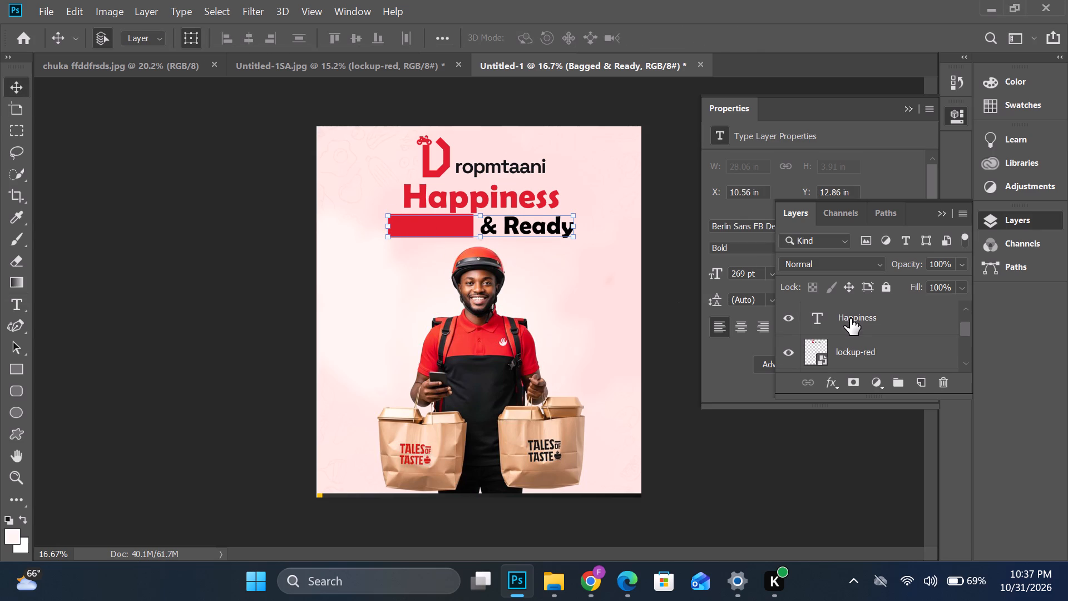
scroll(850, 318, "up", 3)
scroll(851, 318, "down", 2)
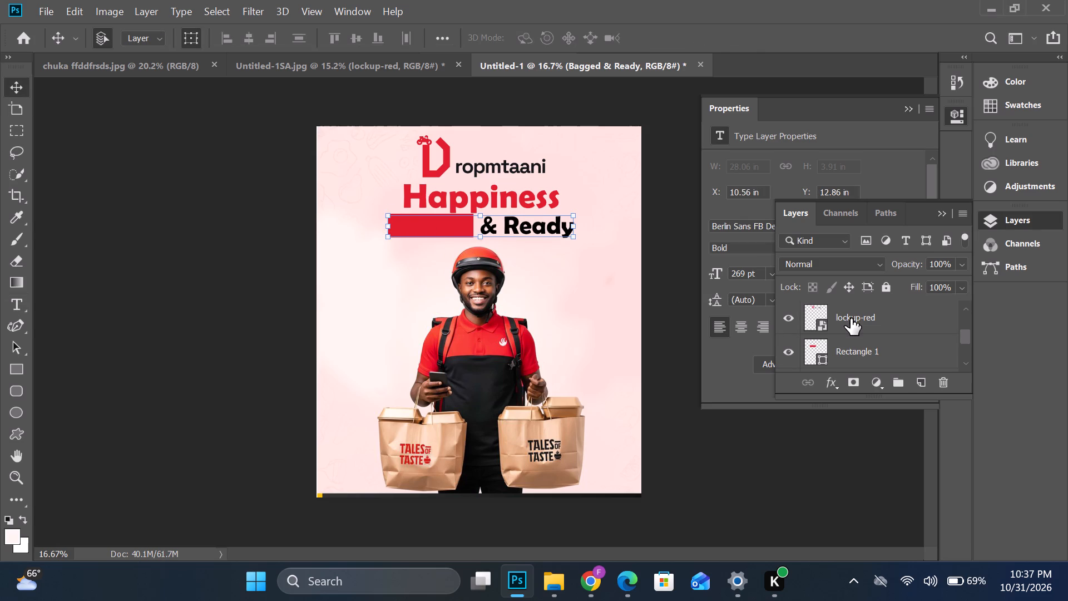
scroll(851, 318, "up", 3)
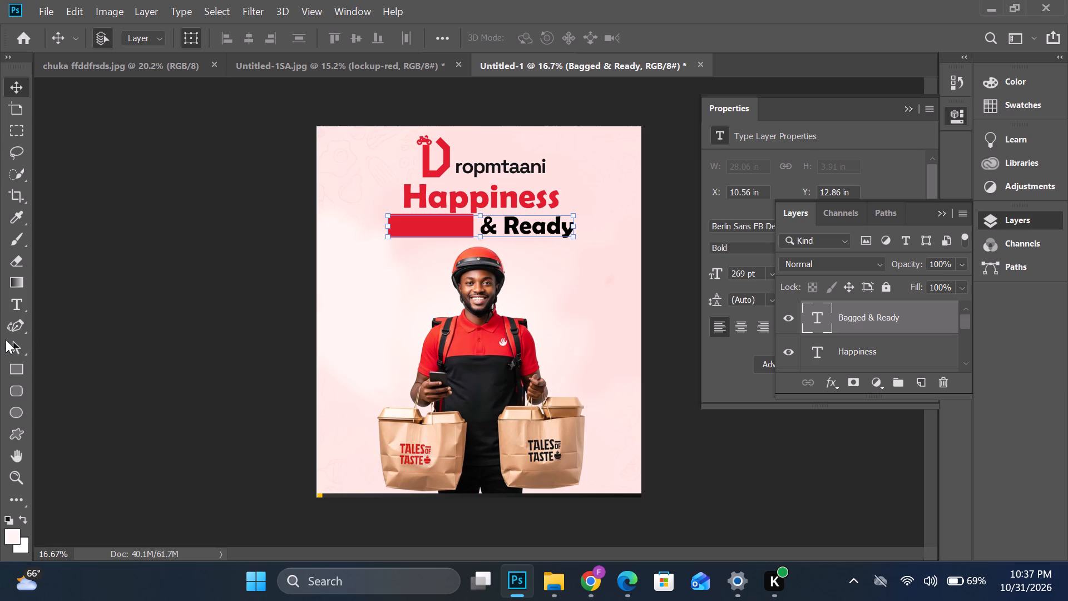
left_click(17, 300)
left_click(451, 227)
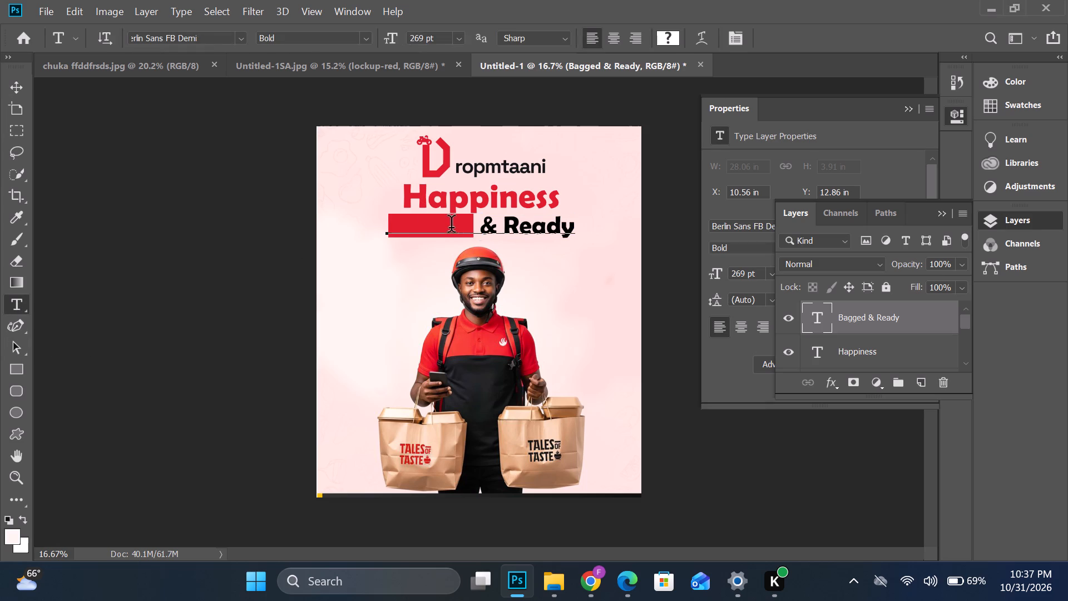
left_click_drag(477, 228, 318, 229)
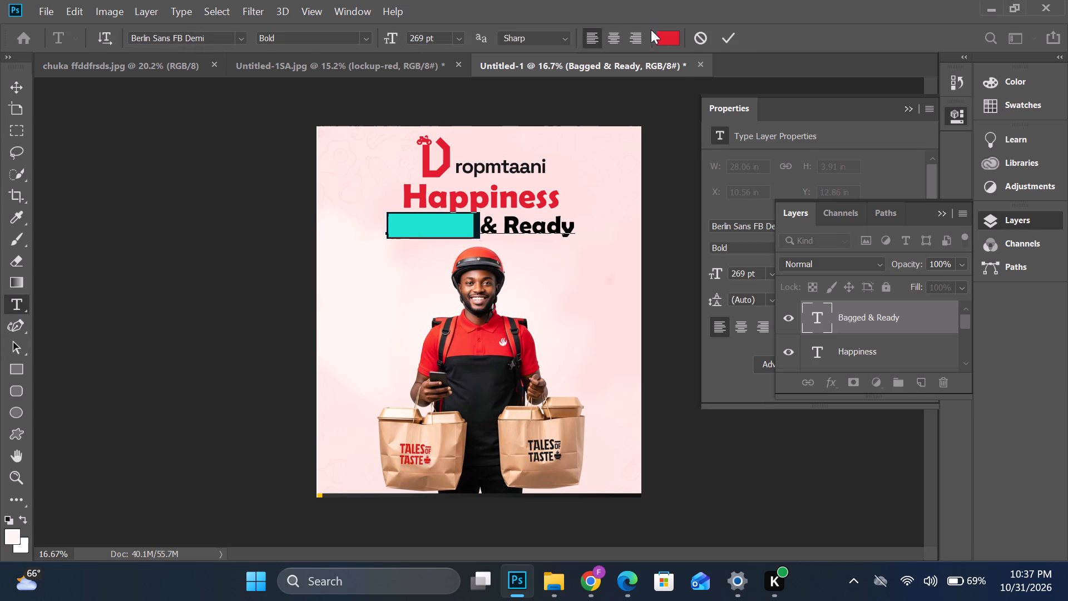
left_click(669, 42)
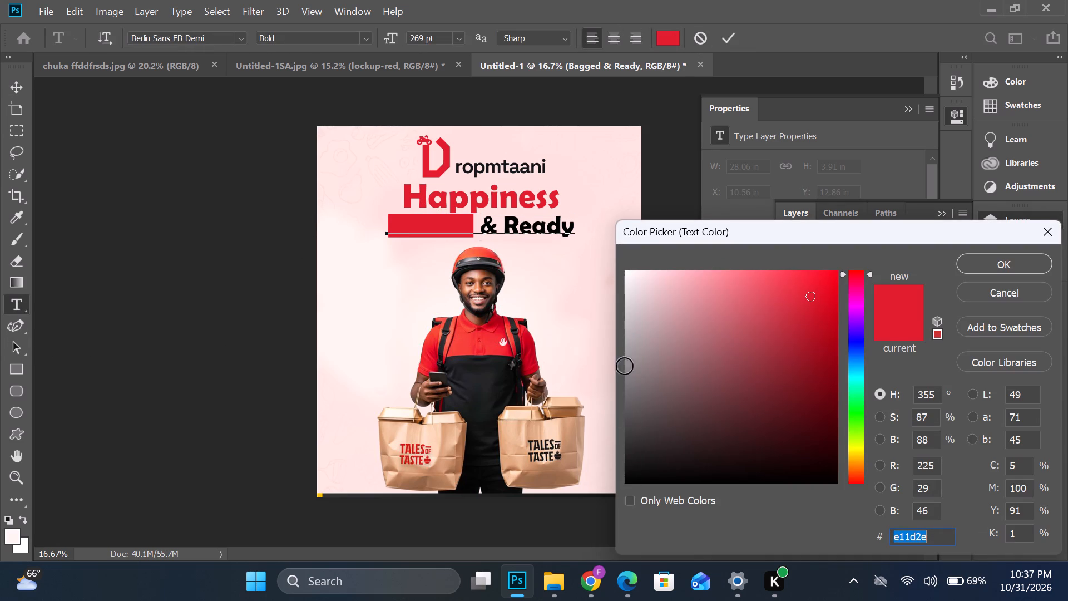
left_click(626, 271)
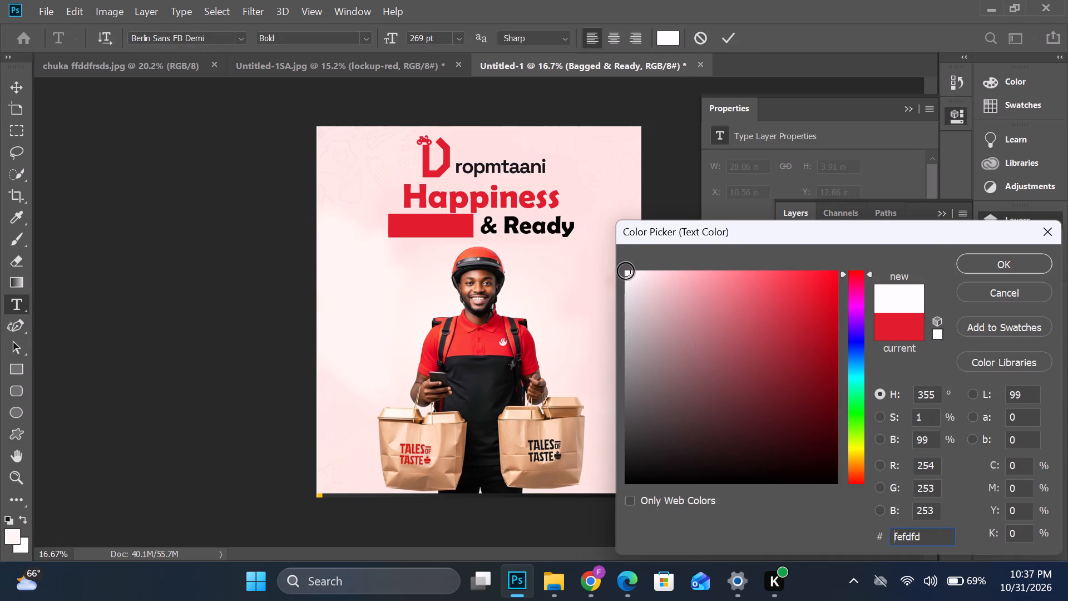
left_click(976, 258)
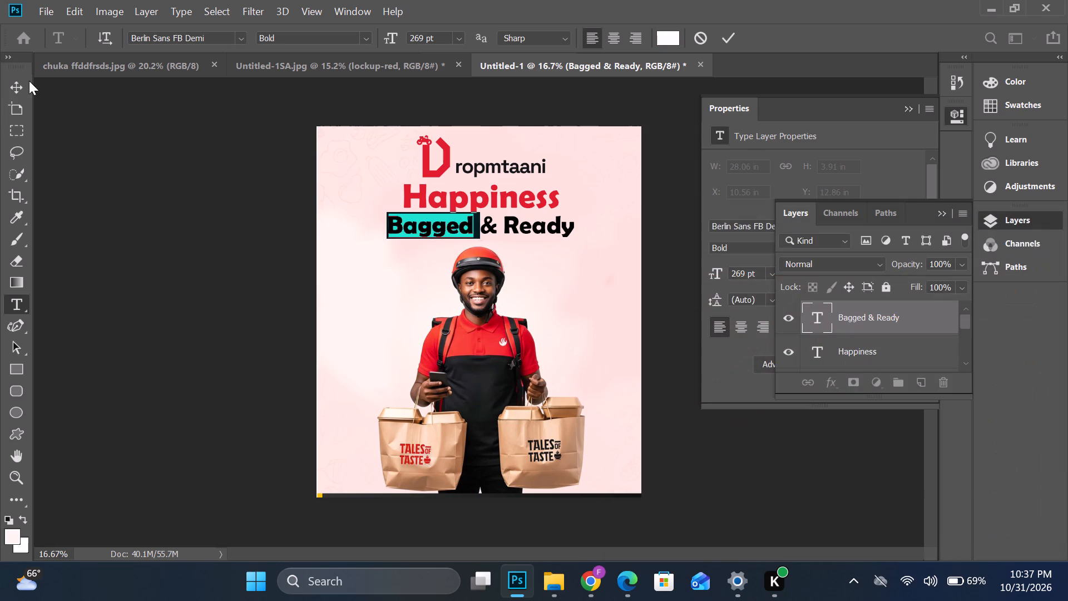
left_click(17, 88)
left_click(332, 298)
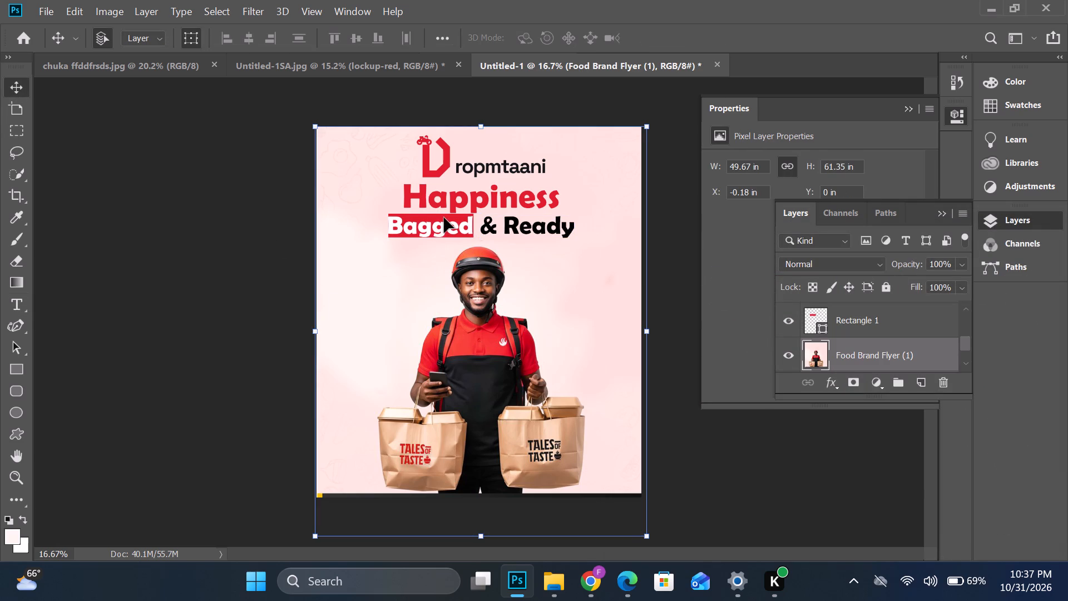
Nudge the red rectangle behind "Bagged" left to X 731 px, leaving a margin before the first letter.
left_click(444, 218)
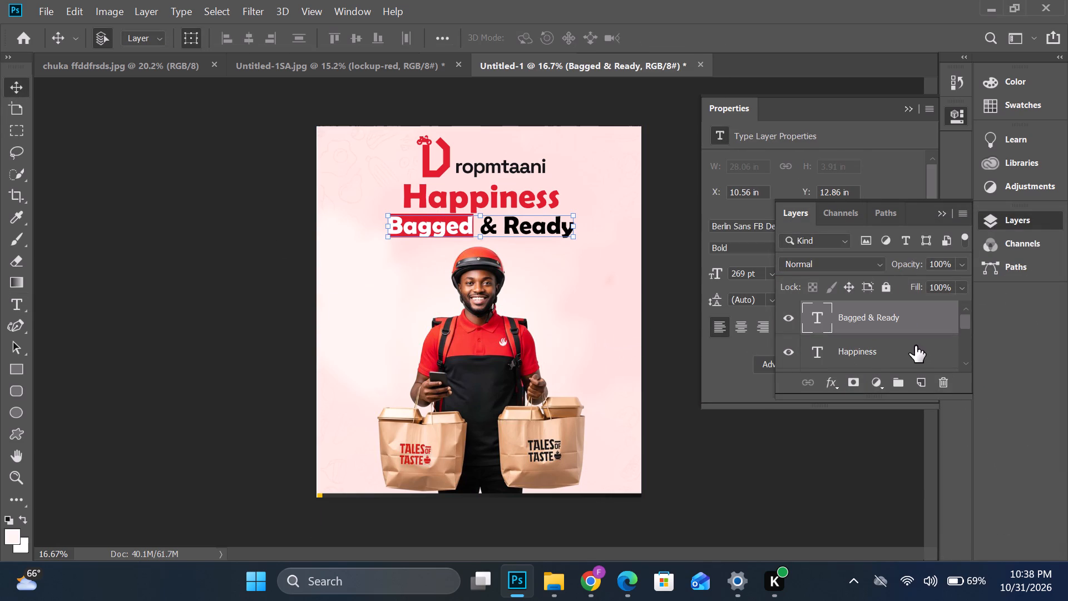
scroll(914, 345, "down", 2)
left_click(896, 344)
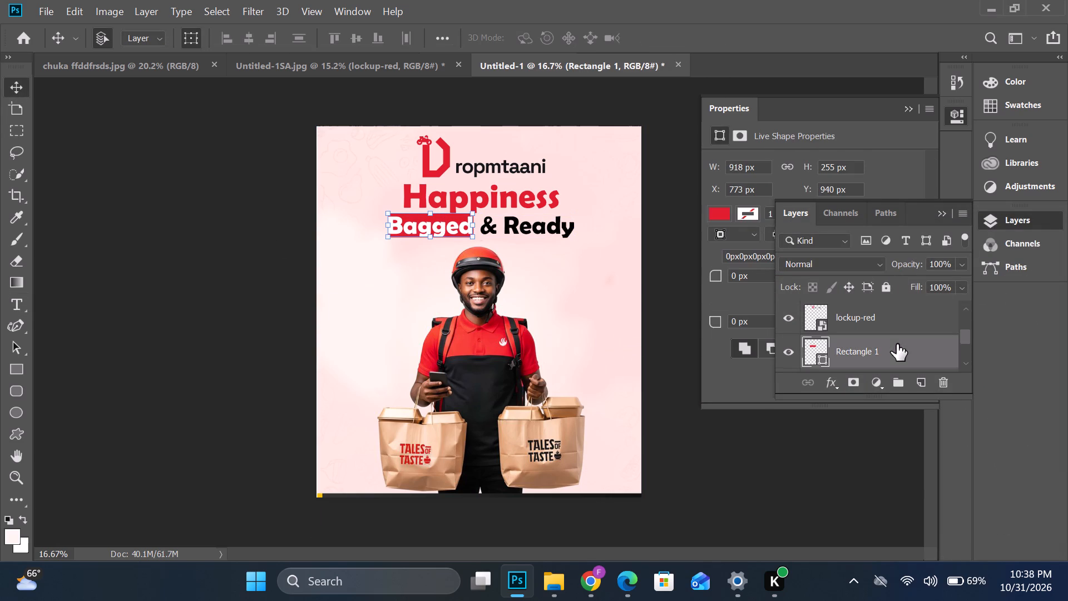
key("Left")
key("Left")
key("Left")
key("Left")
key("Left")
key("Left")
key("Left")
key("Left")
key("Left")
key("Left")
key("Left")
key("Left")
key("Left")
key("Left")
key("Left")
key("Left")
key("Left")
key("Left")
key("Left")
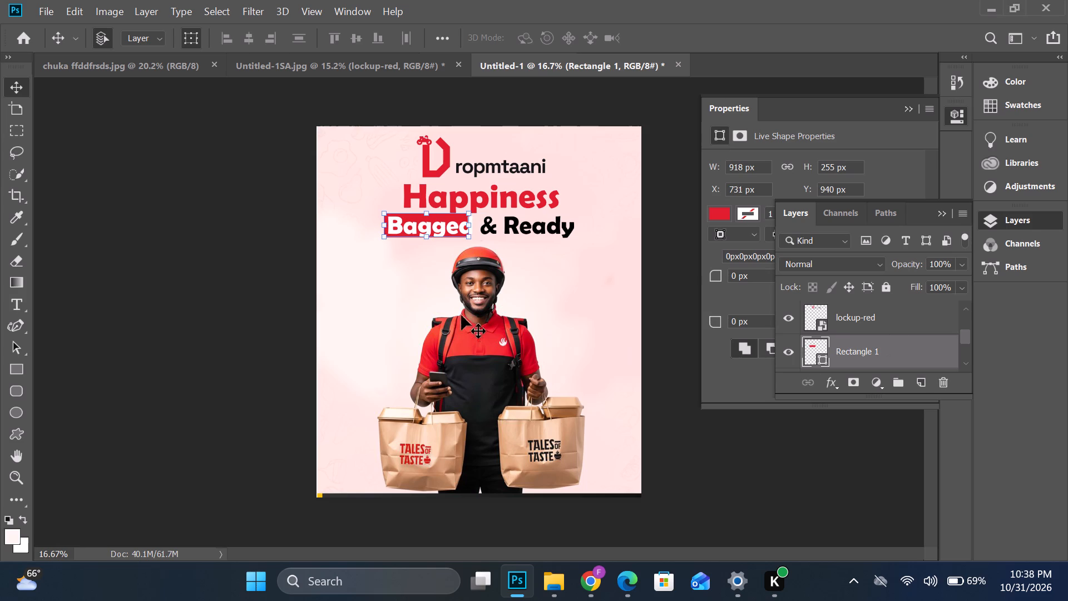
Resize the red rectangle behind "Bagged" to about 1019 x 231 px, extending its right edge and lowering its top edge.
left_click(468, 228)
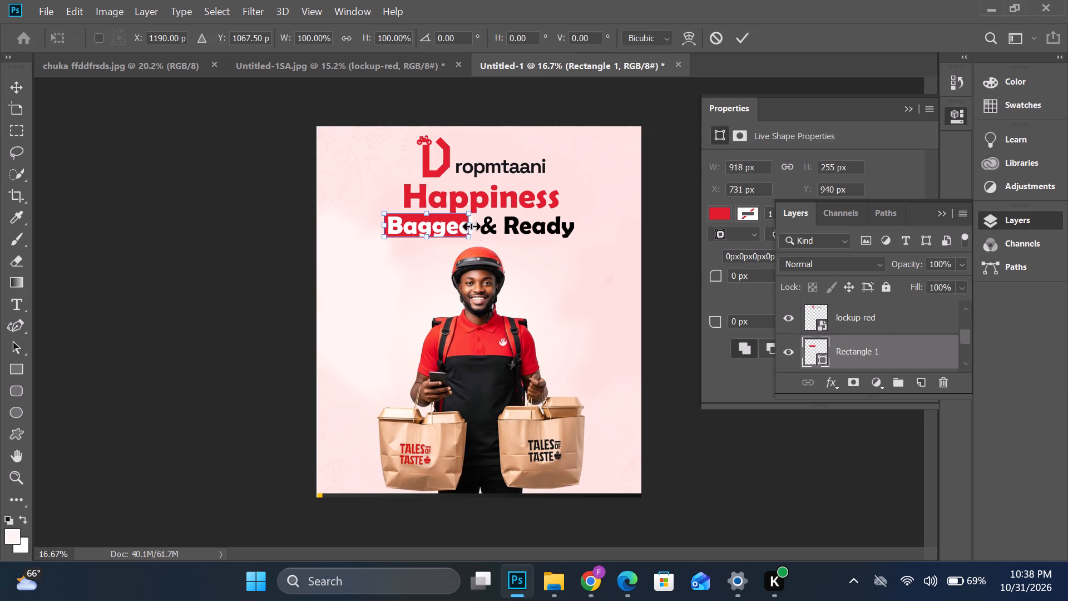
scroll(459, 230, "up", 10)
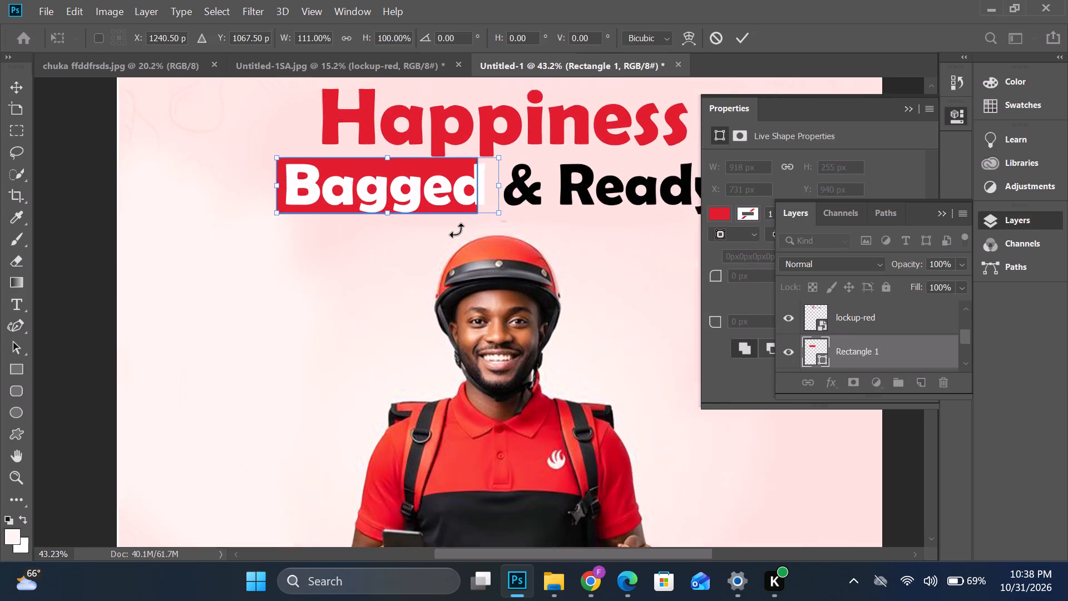
scroll(456, 230, "up", 4)
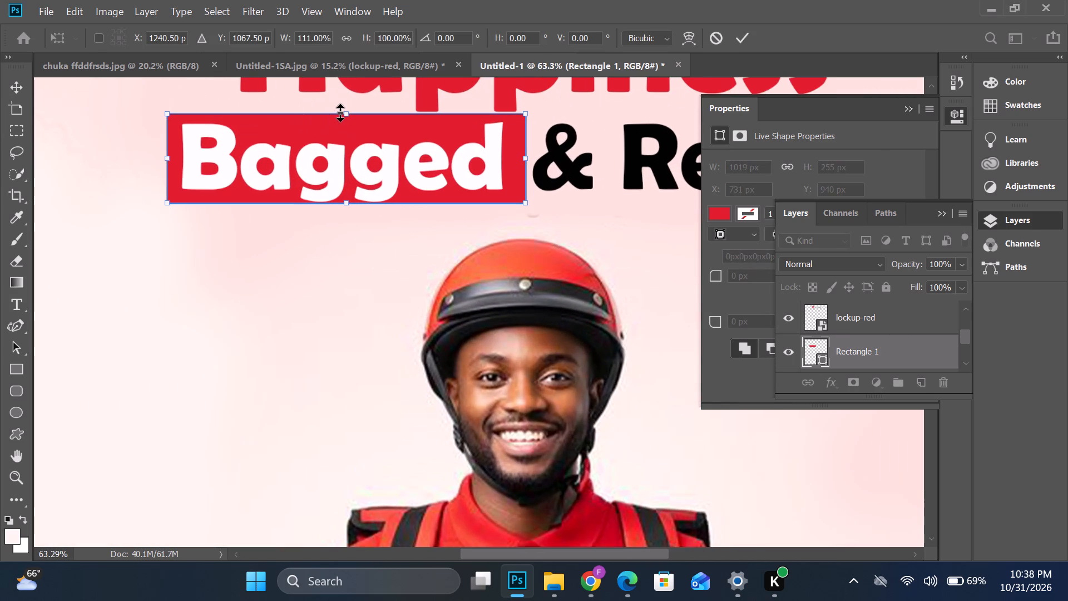
left_click(342, 112)
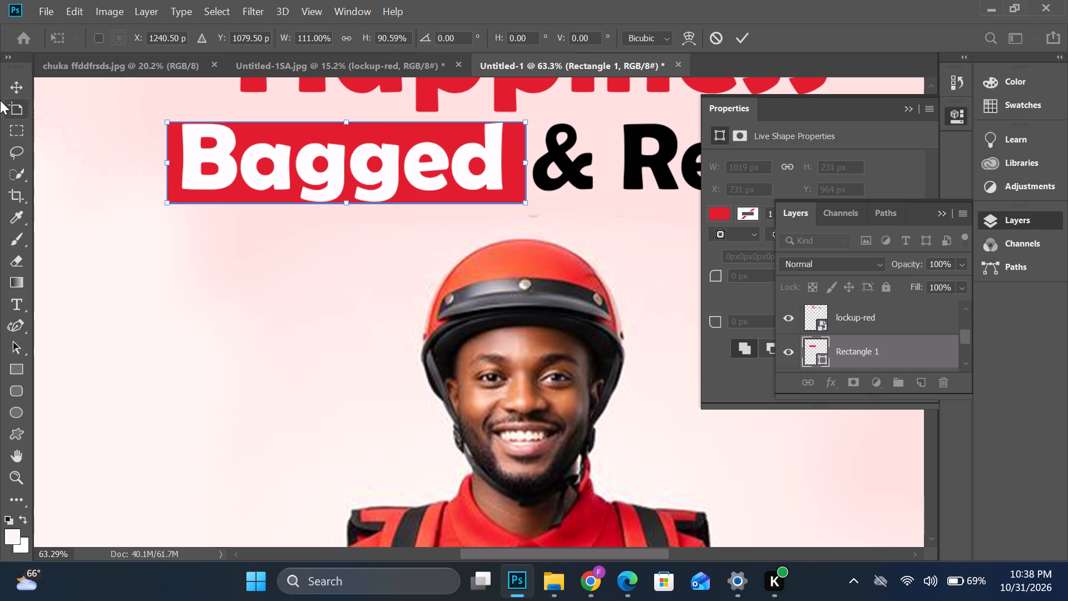
left_click(10, 78)
left_click(309, 260)
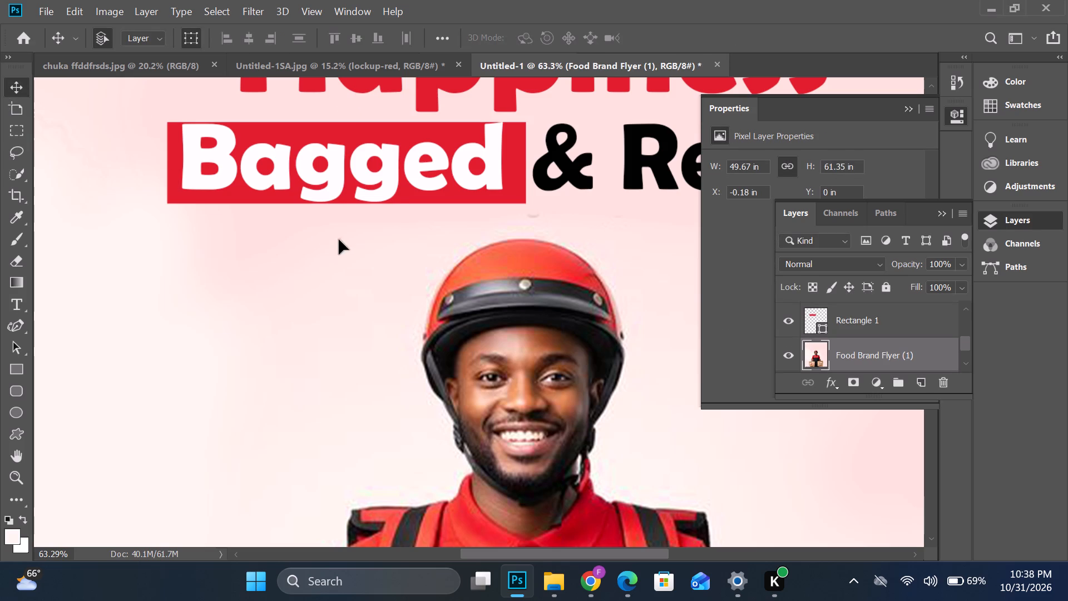
Nudge the red rectangle behind "Bagged" up to Y 958 px.
left_click(516, 196)
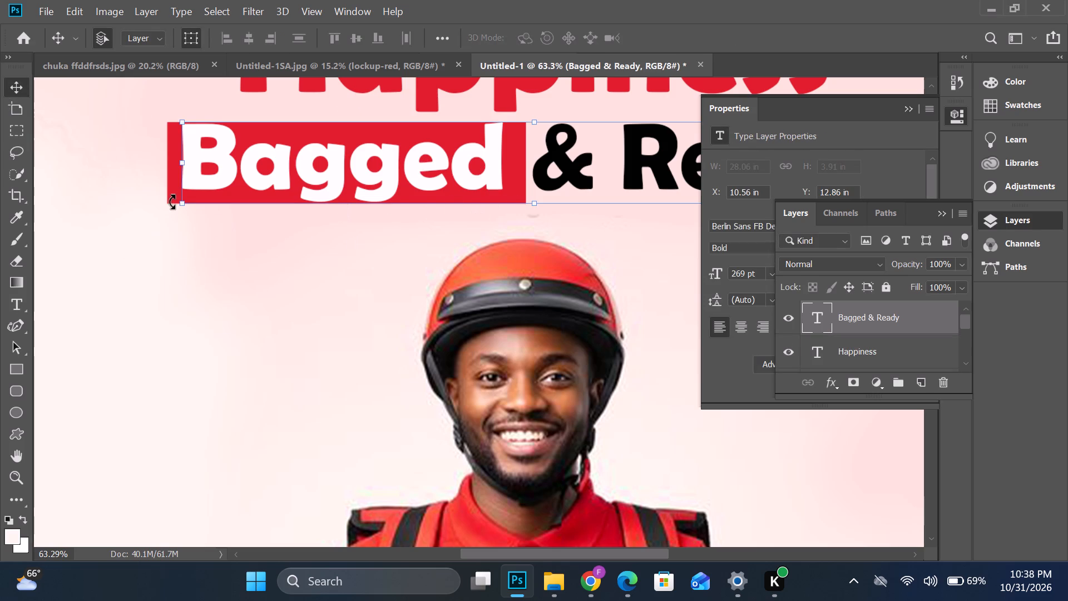
left_click(124, 190)
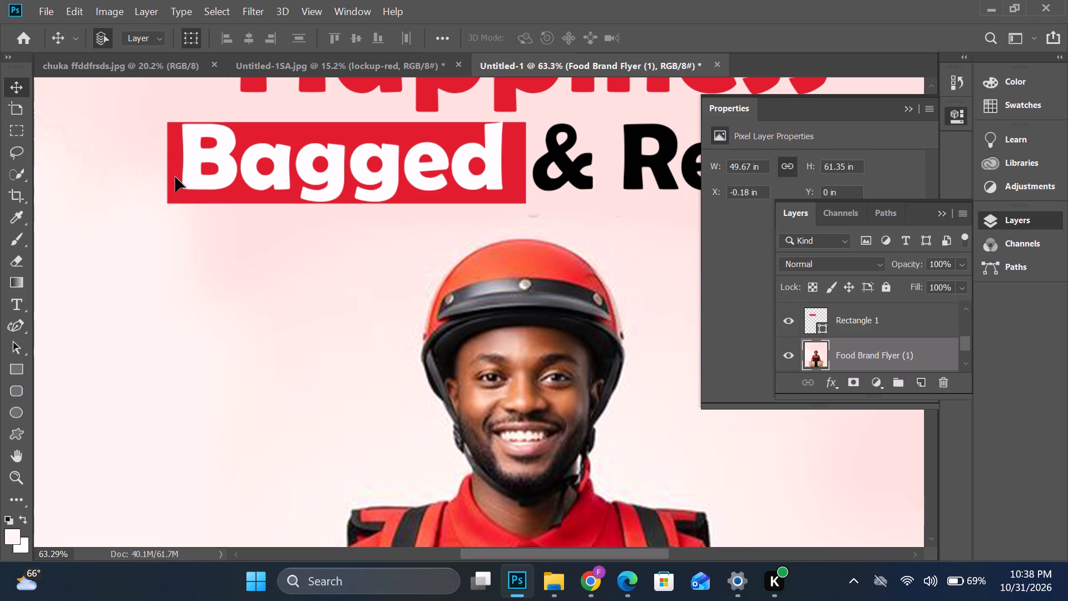
left_click(172, 178)
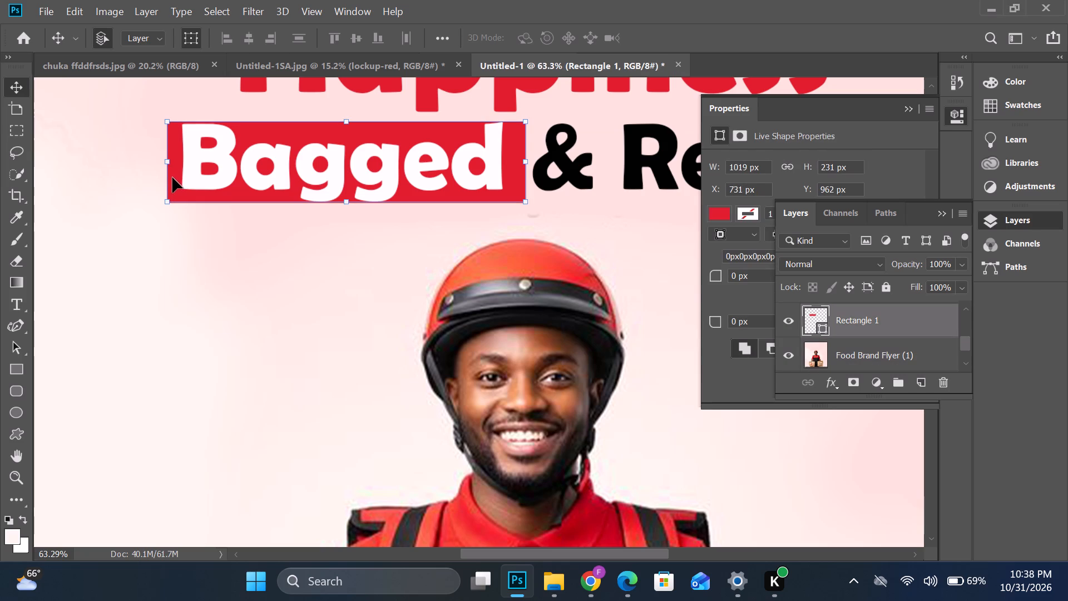
key("Up")
key("Up")
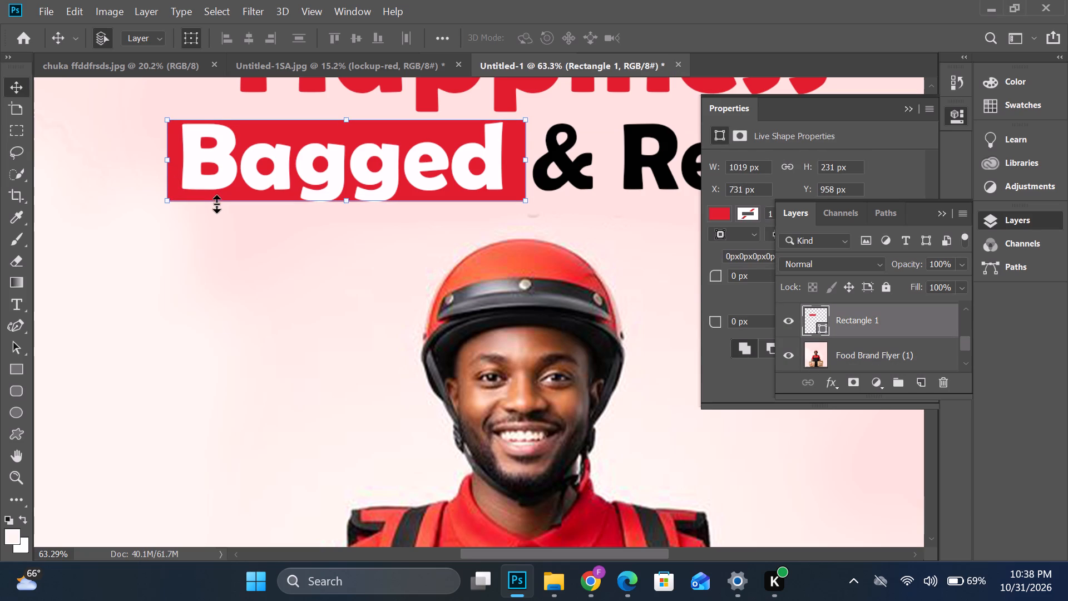
scroll(219, 206, "down", 15)
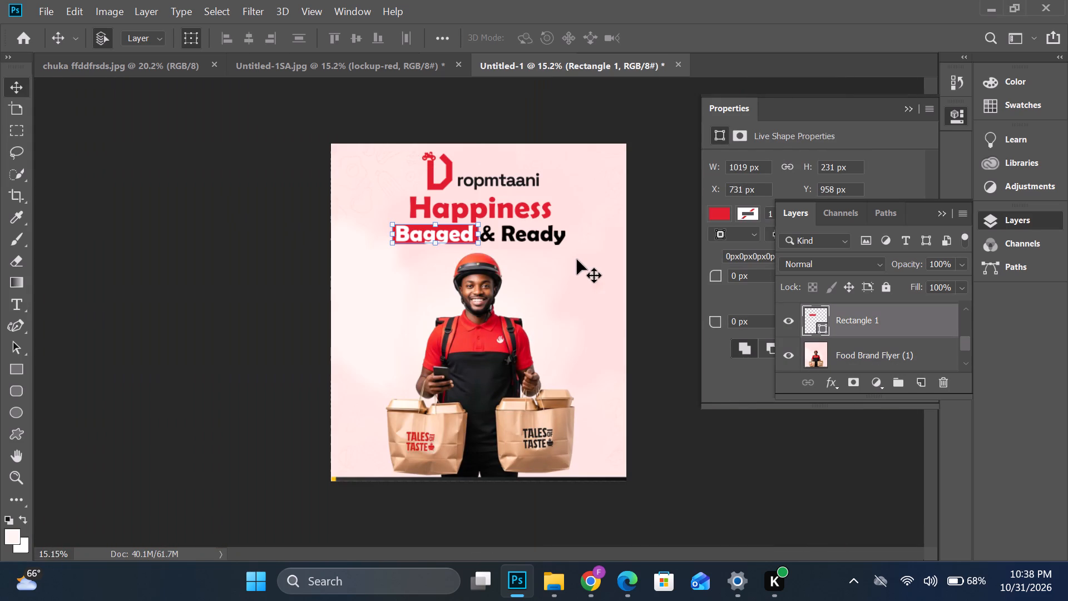
left_click(575, 263)
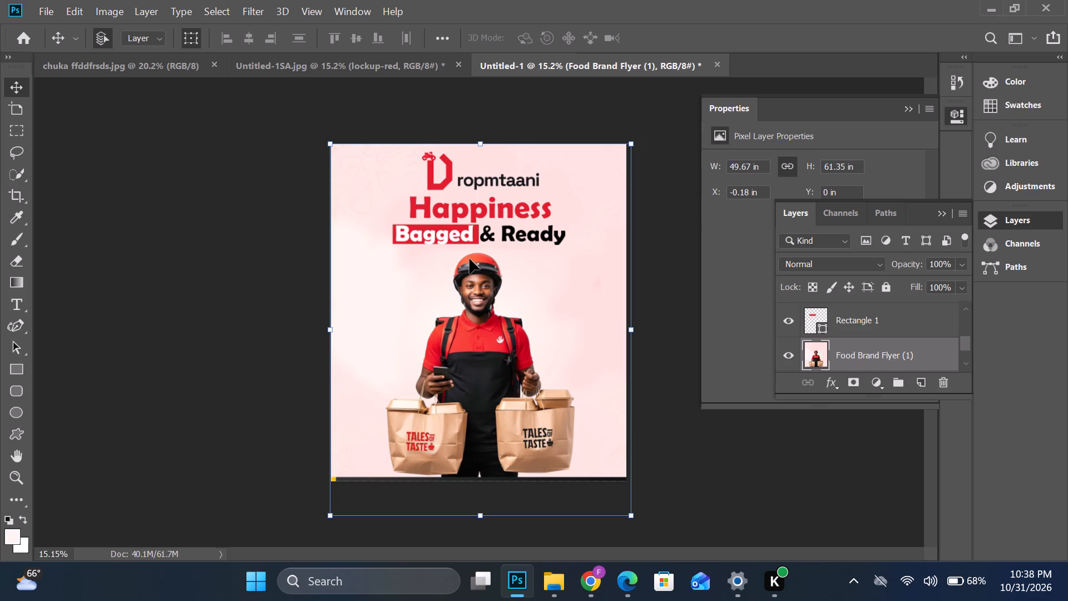
Extend the red rectangle's bottom edge to a height of about 240 px so it covers the descenders of "Bagged".
scroll(469, 259, "up", 10)
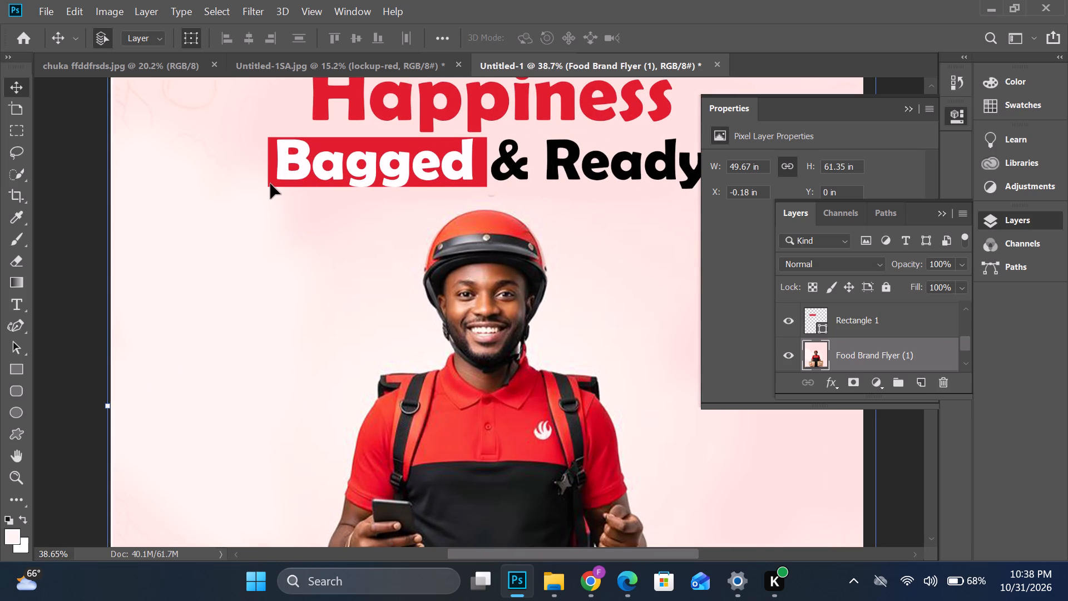
left_click(270, 184)
left_click_drag(379, 186, 377, 187)
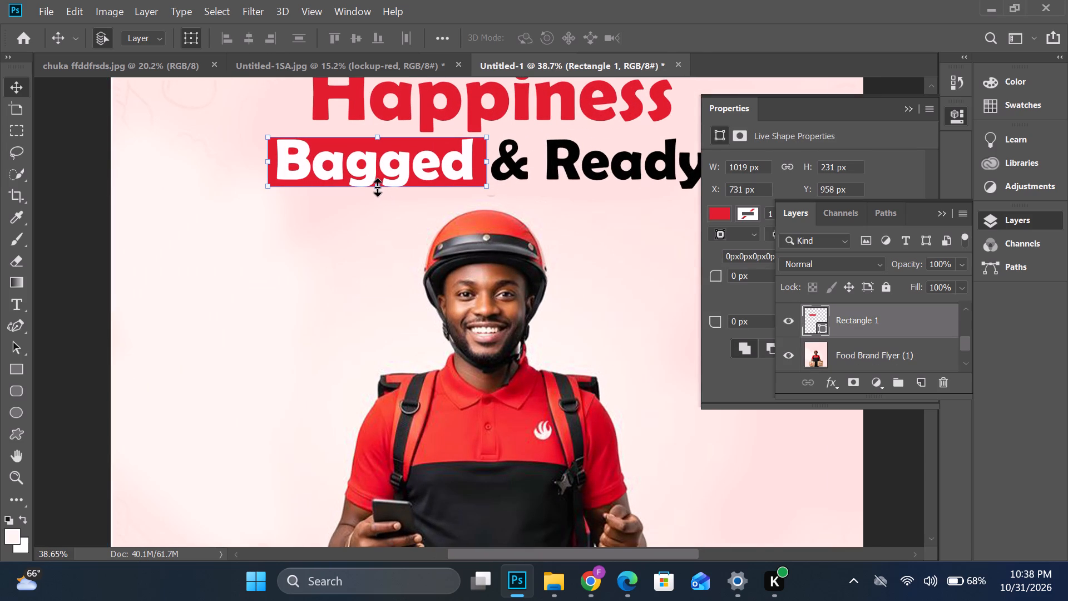
left_click_drag(377, 187, 375, 190)
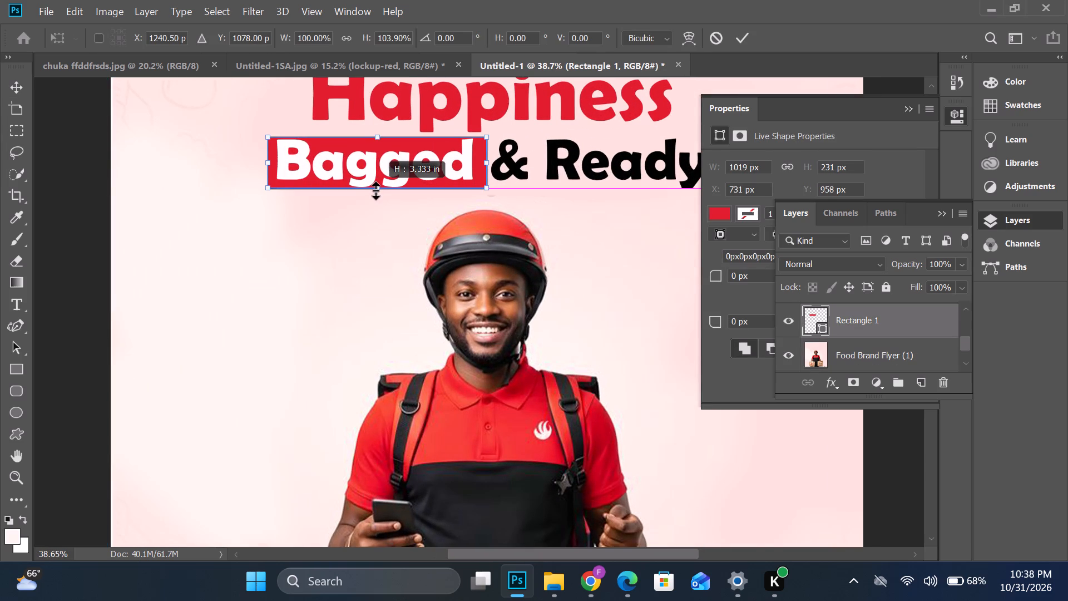
left_click_drag(375, 190, 370, 194)
left_click(734, 37)
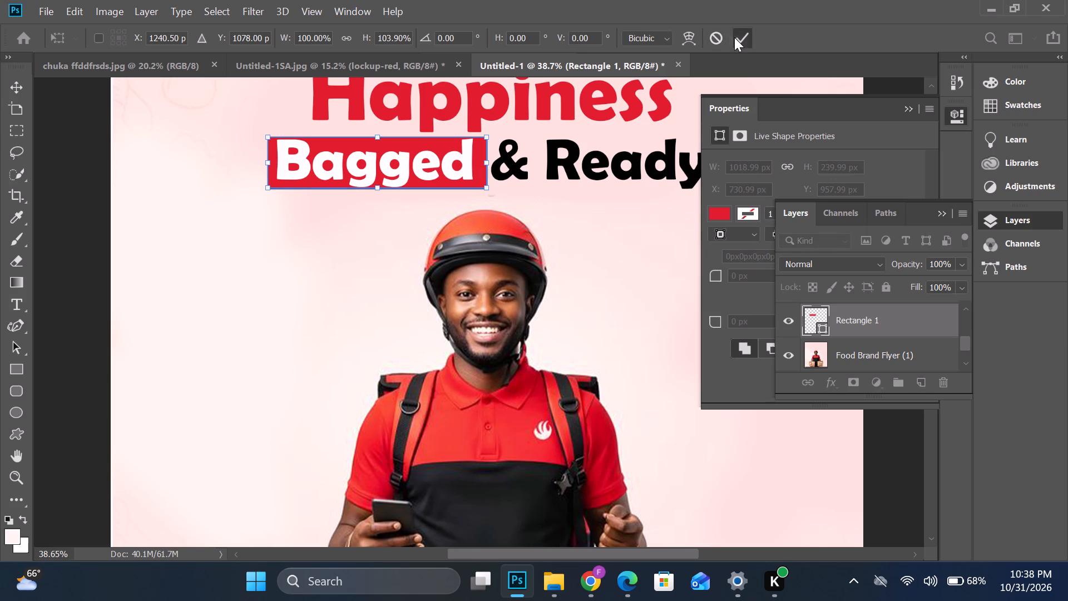
left_click(625, 276)
Select all layers from Background up to "Bagged & Ready" and merge them into one layer.
scroll(625, 275, "down", 6)
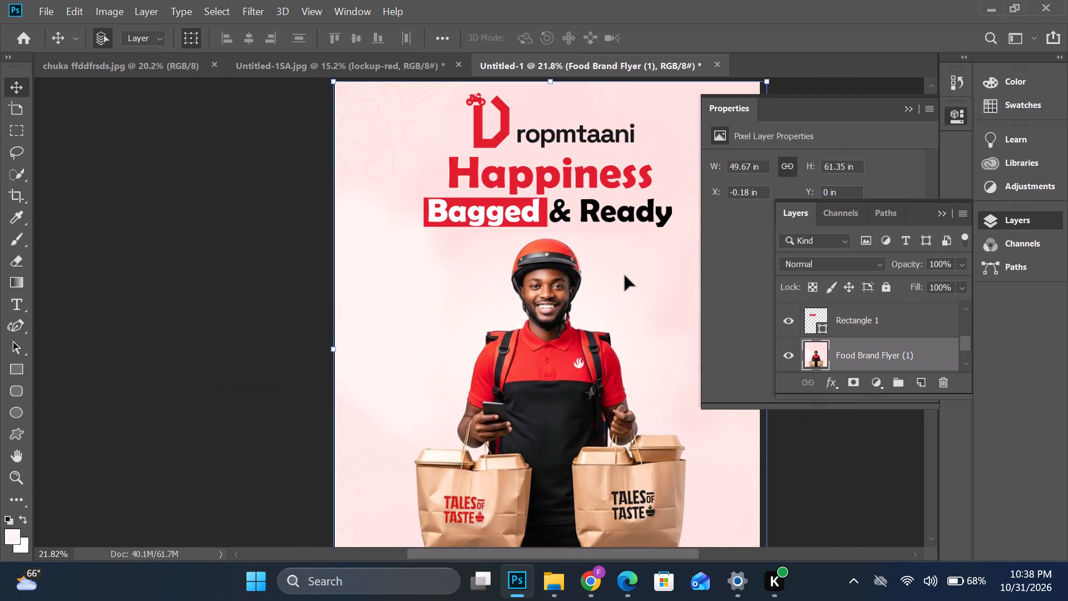
scroll(625, 275, "down", 4)
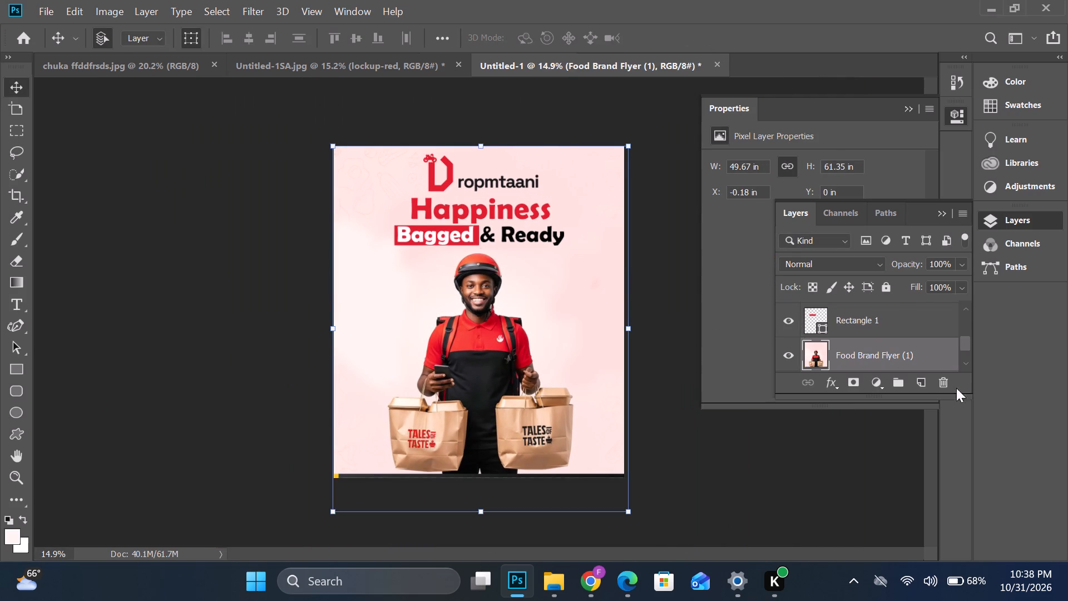
scroll(942, 374, "down", 3)
scroll(899, 352, "down", 1)
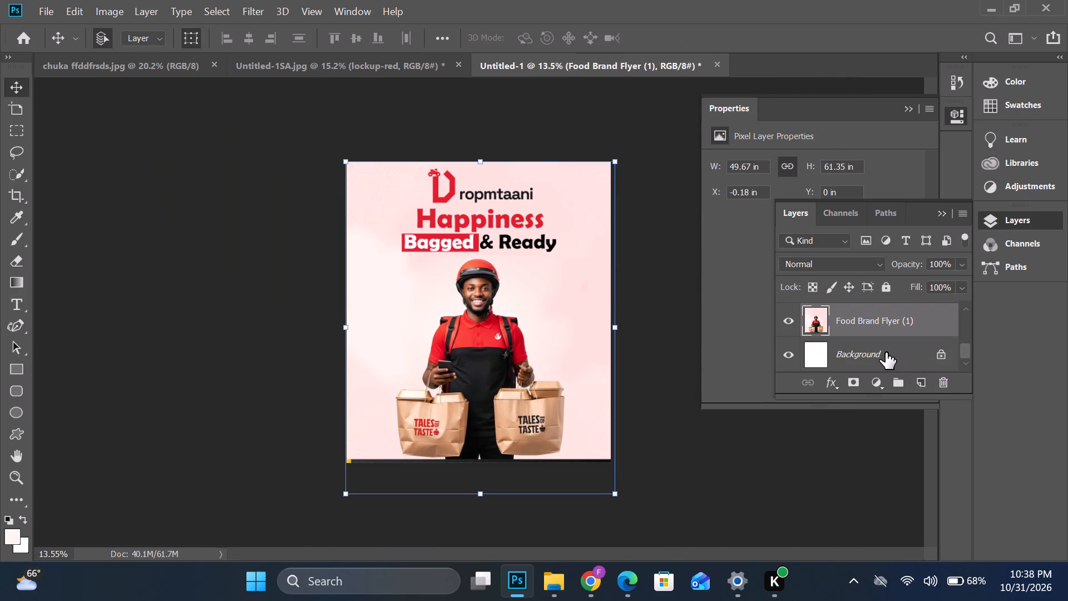
left_click(886, 353)
scroll(886, 353, "up", 10, "shift")
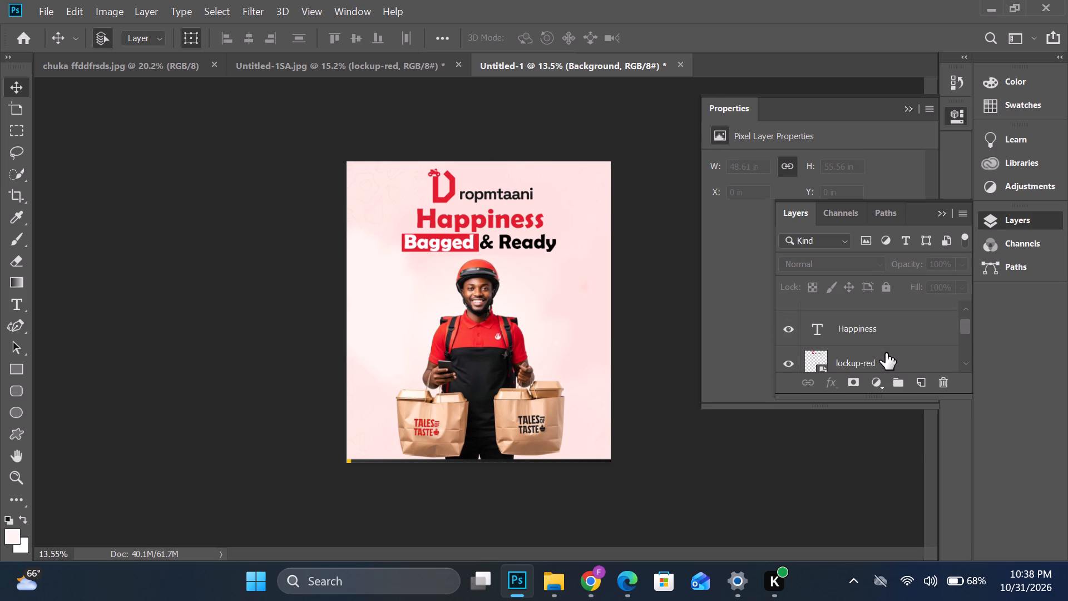
scroll(886, 353, "up", 3, "shift")
left_click(871, 319, "shift")
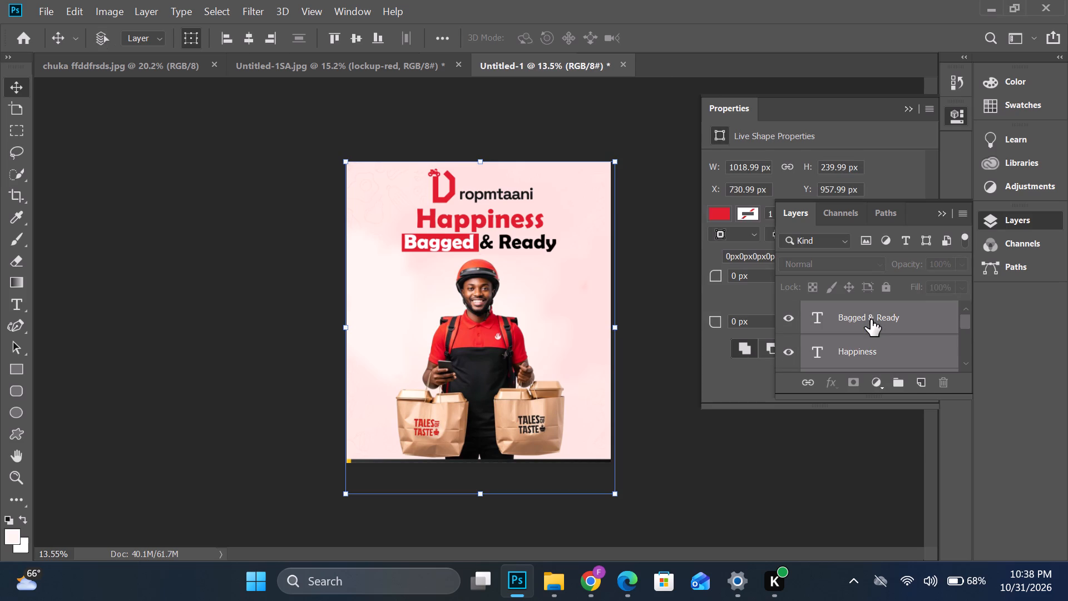
key("ctrl+e")
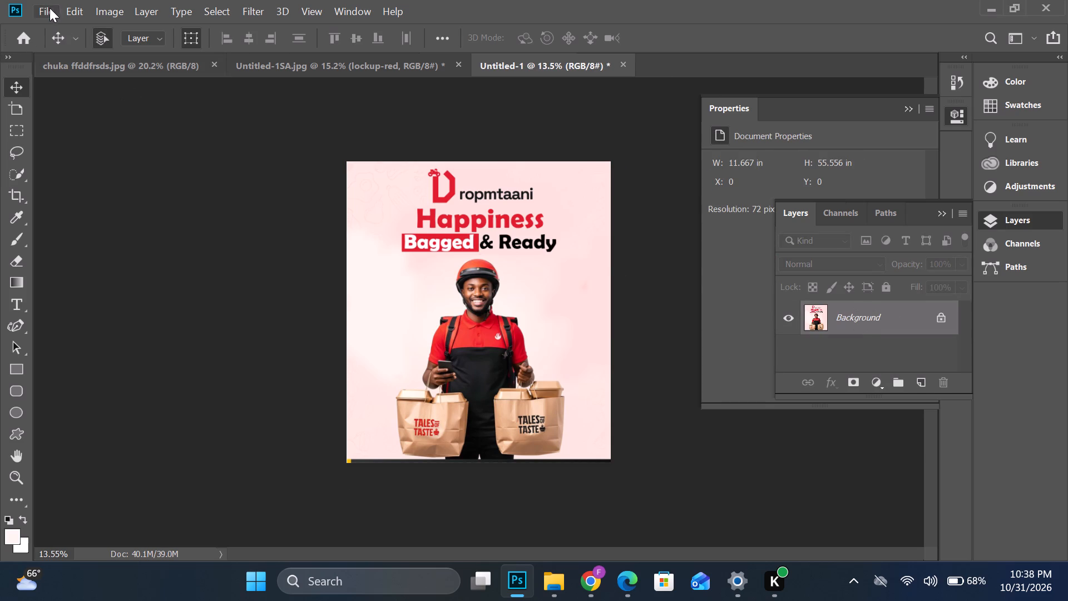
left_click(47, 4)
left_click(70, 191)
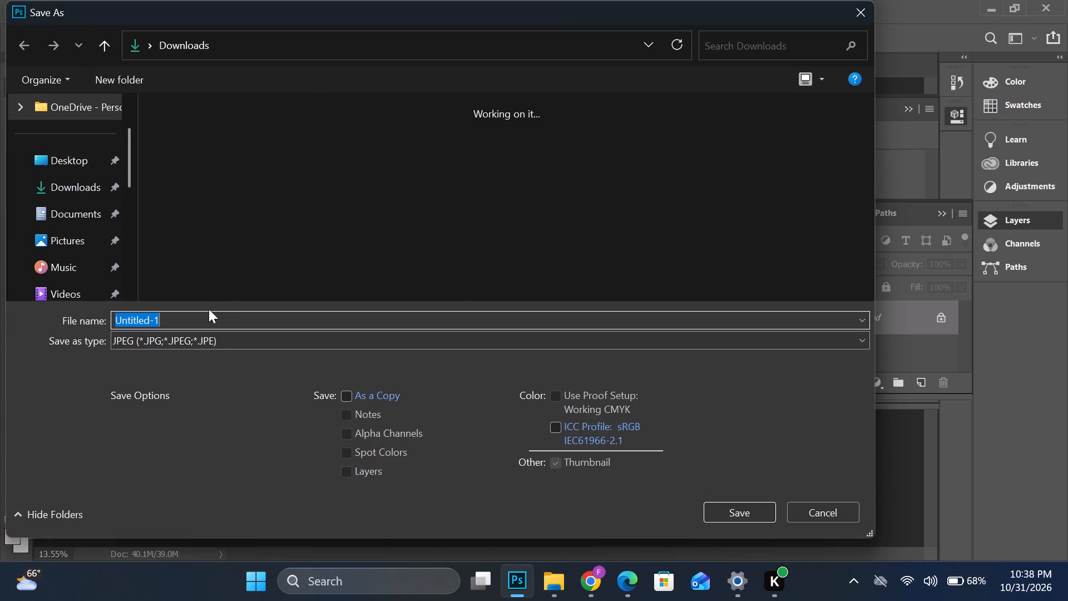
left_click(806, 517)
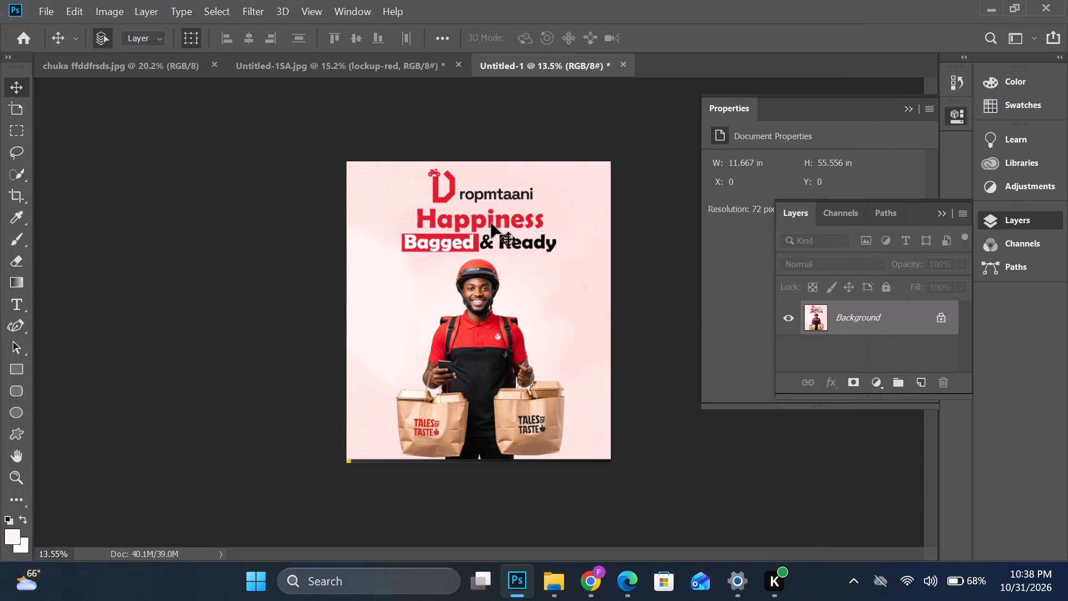
Apply the Camera Raw Filter to the merged poster with Clarity set to +15.
left_click(262, 11)
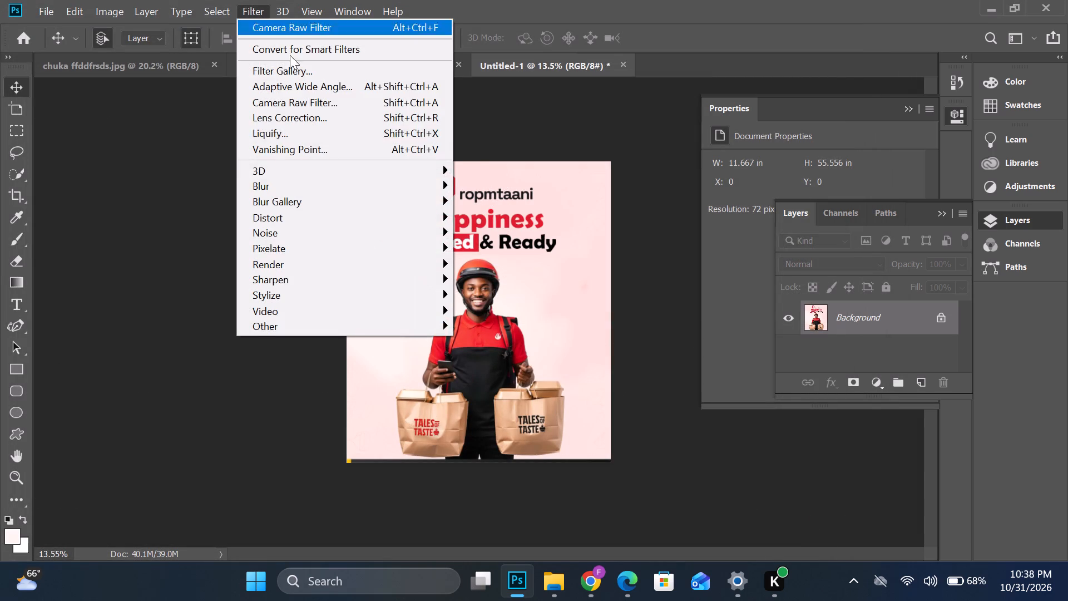
left_click(315, 107)
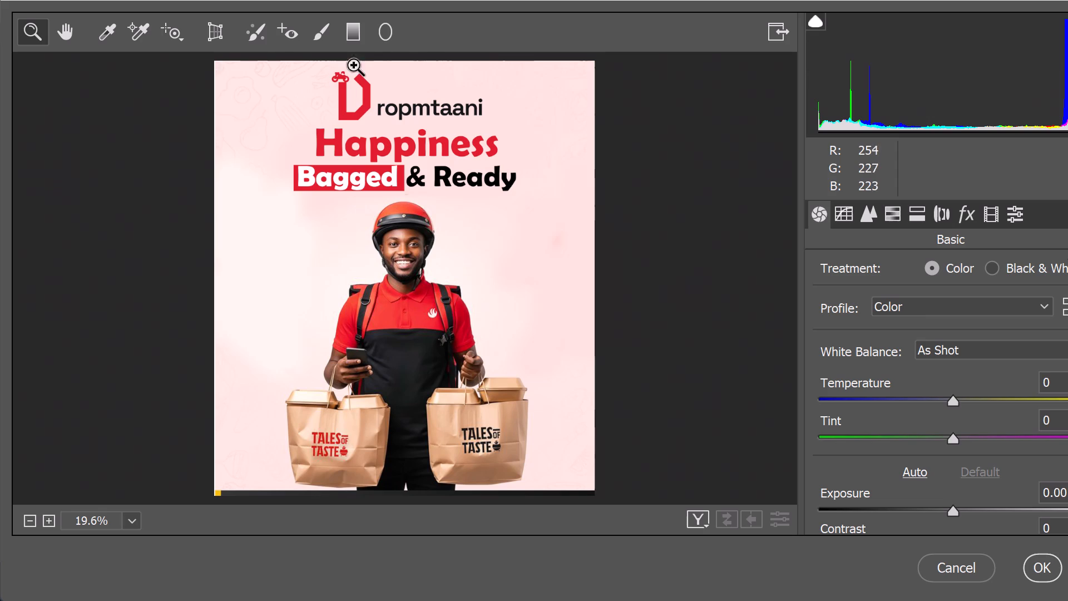
scroll(934, 431, "down", 7)
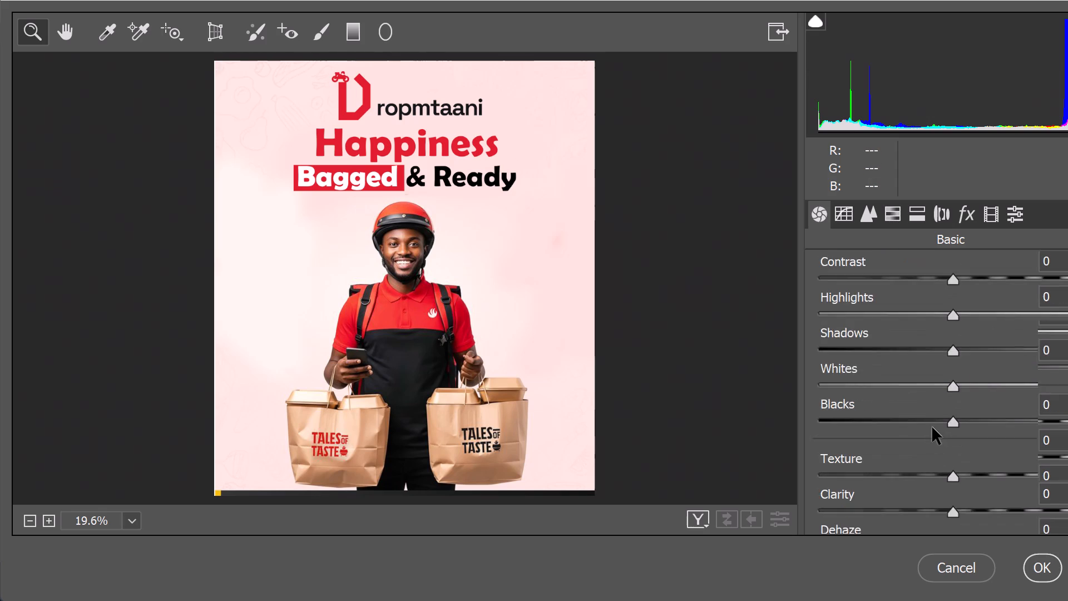
scroll(932, 427, "down", 2)
left_click_drag(952, 390, 971, 392)
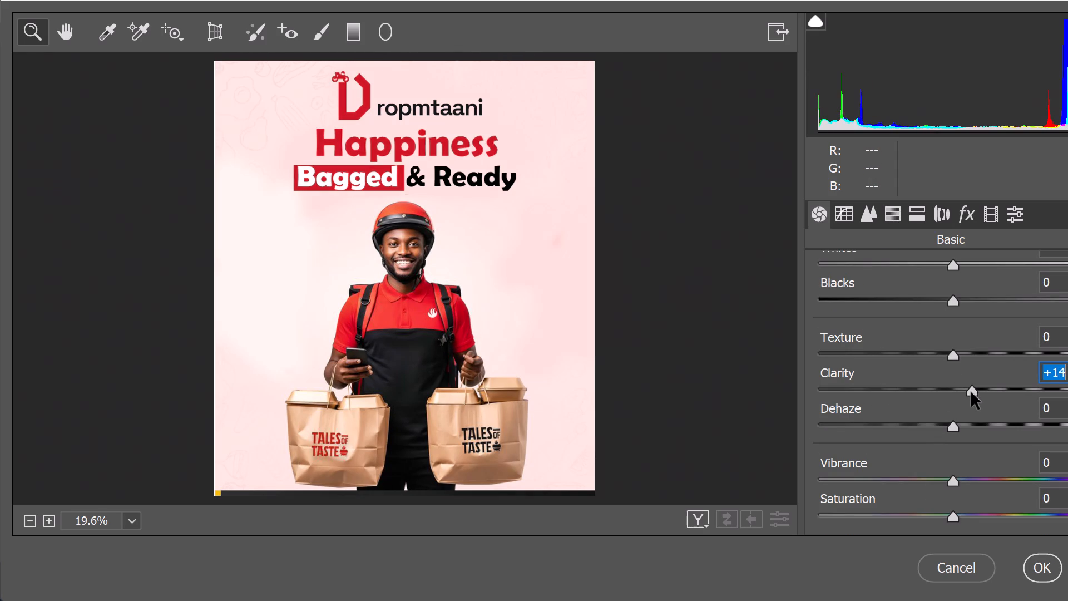
left_click_drag(971, 392, 972, 392)
scroll(967, 396, "down", 2)
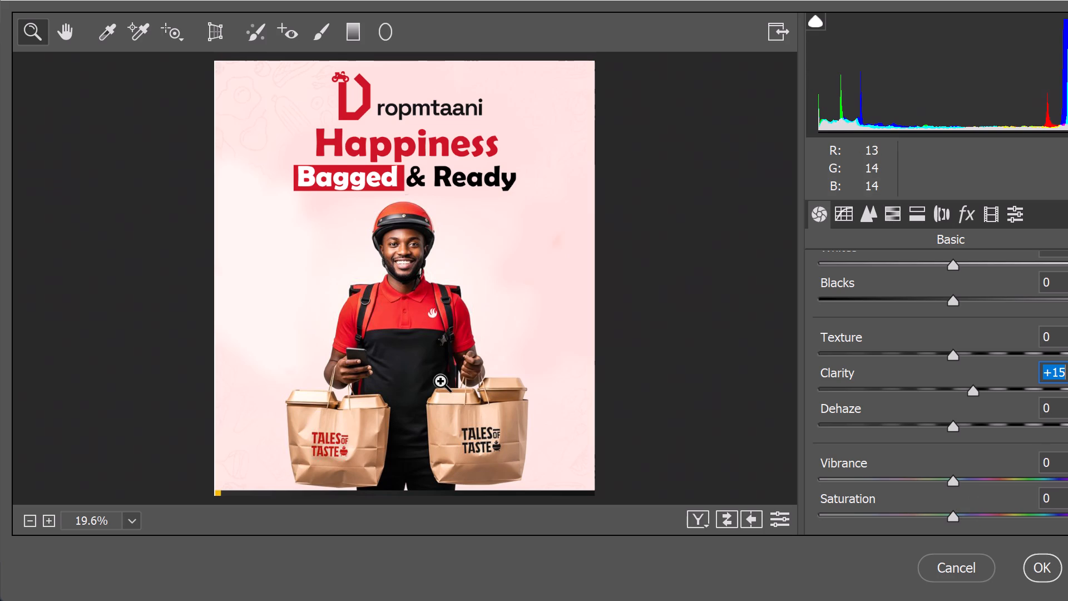
scroll(441, 381, "up", 5)
scroll(438, 381, "down", 3)
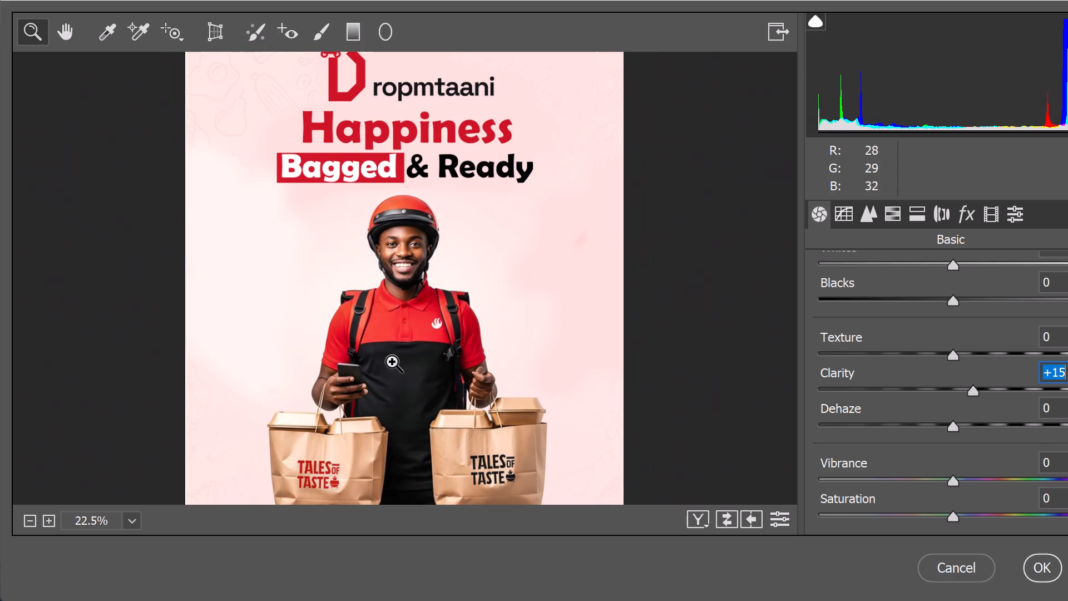
scroll(412, 354, "down", 4)
scroll(896, 408, "down", 2)
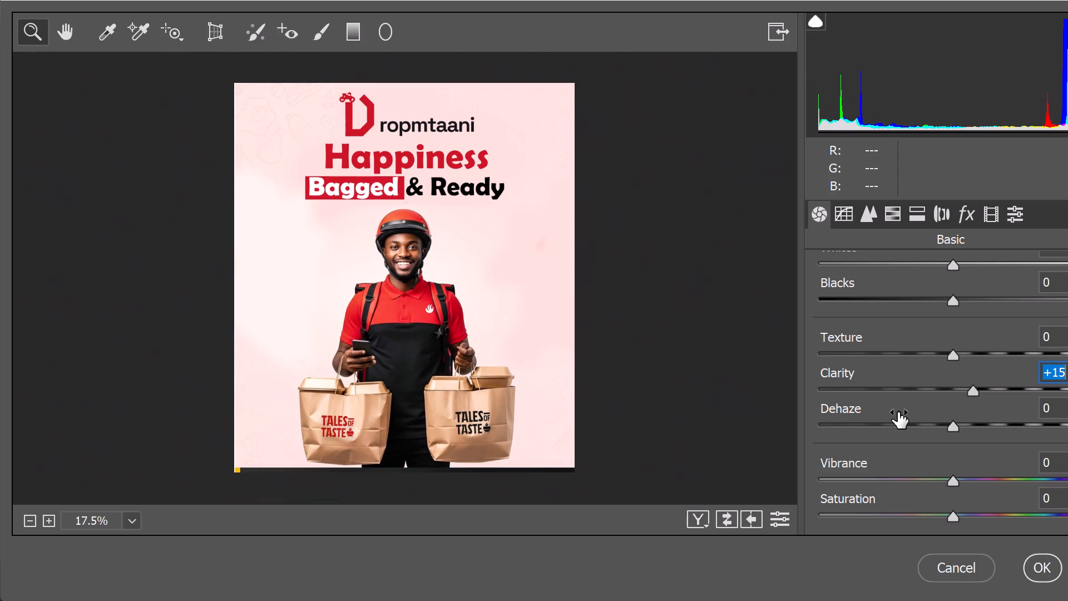
left_click(1035, 566)
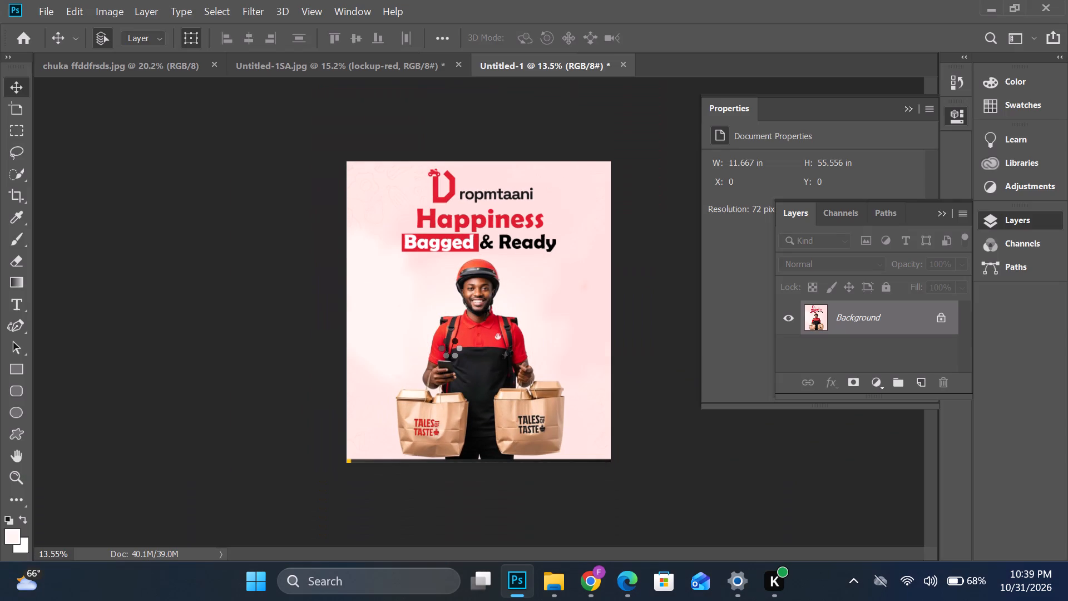
Sample the shirt's red (#f33034) and paint over the white emblem on its chest with a 97 px soft round brush.
scroll(449, 348, "up", 10)
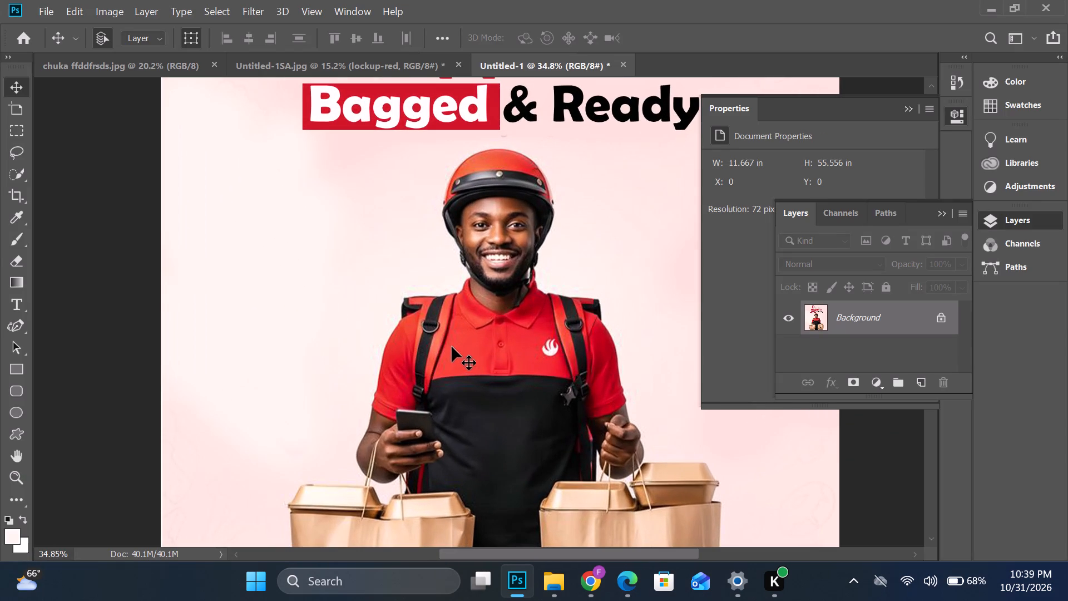
left_click(536, 343)
left_click(16, 244)
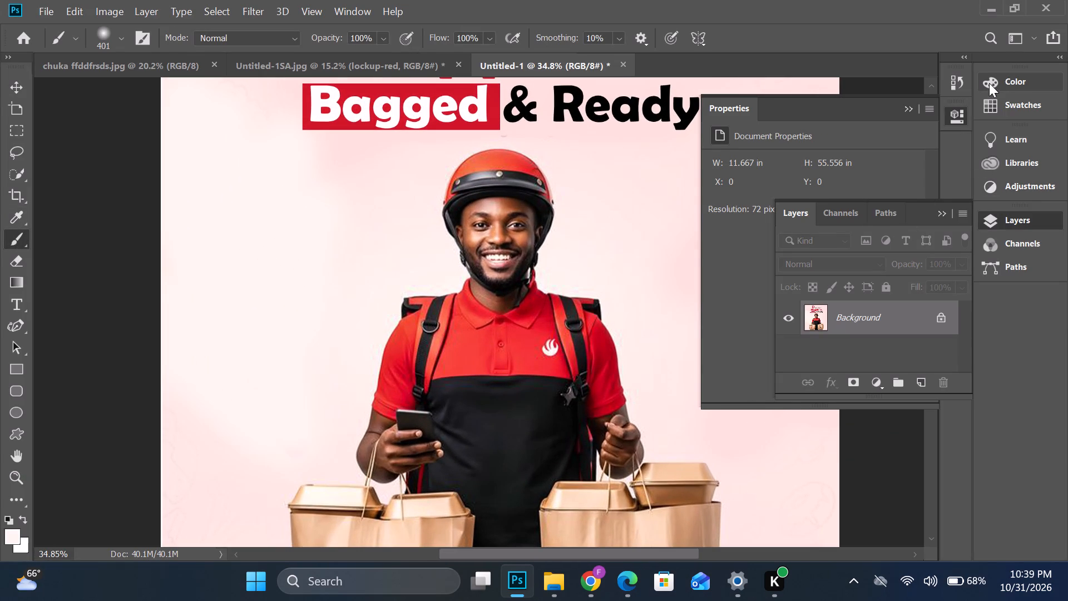
left_click(1008, 80)
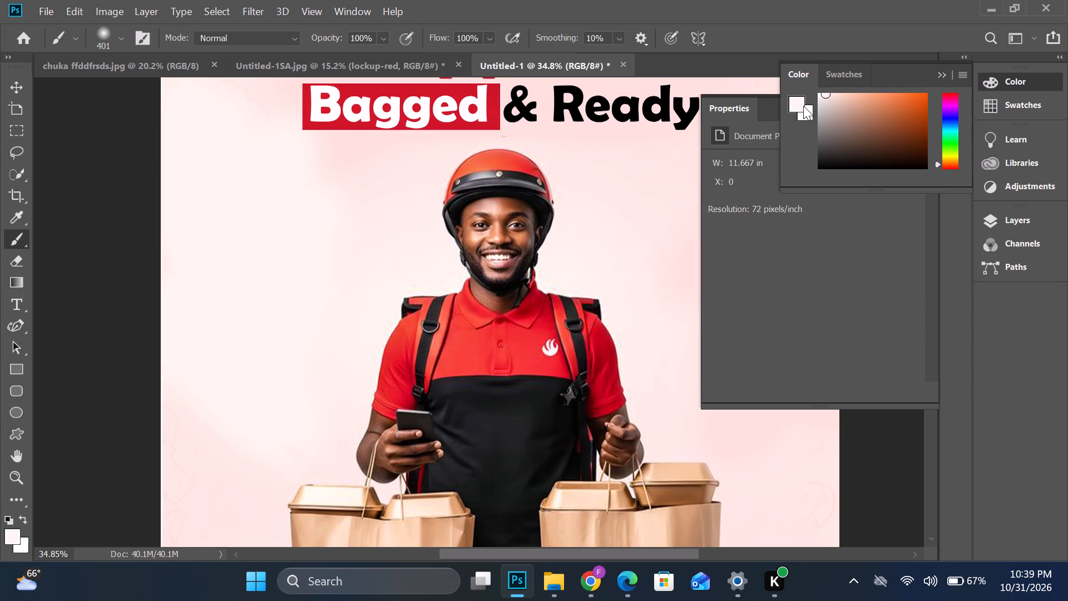
left_click(801, 104)
left_click(526, 347)
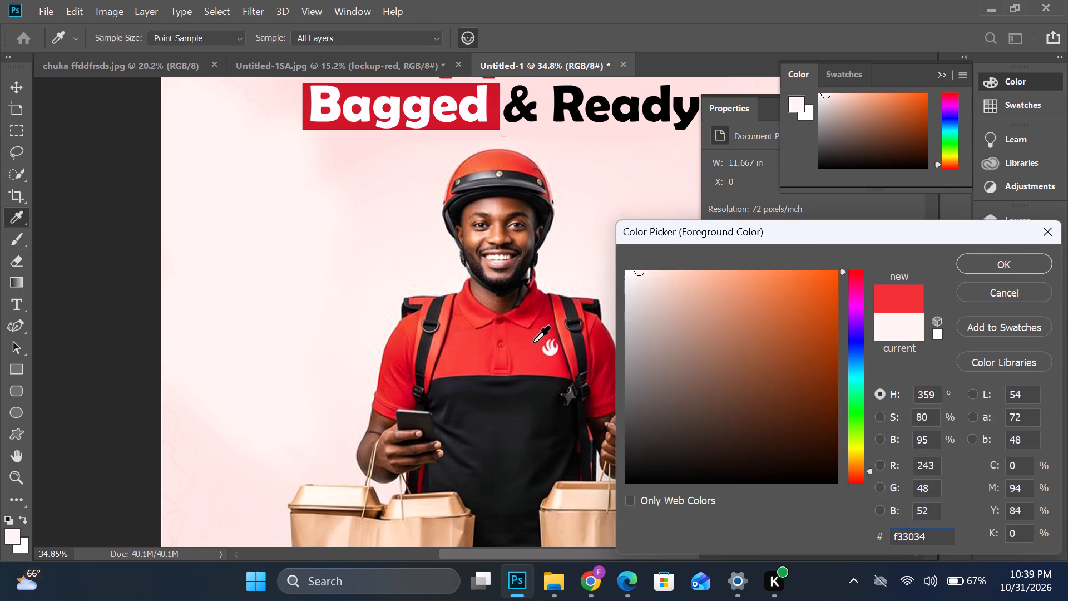
left_click(1028, 256)
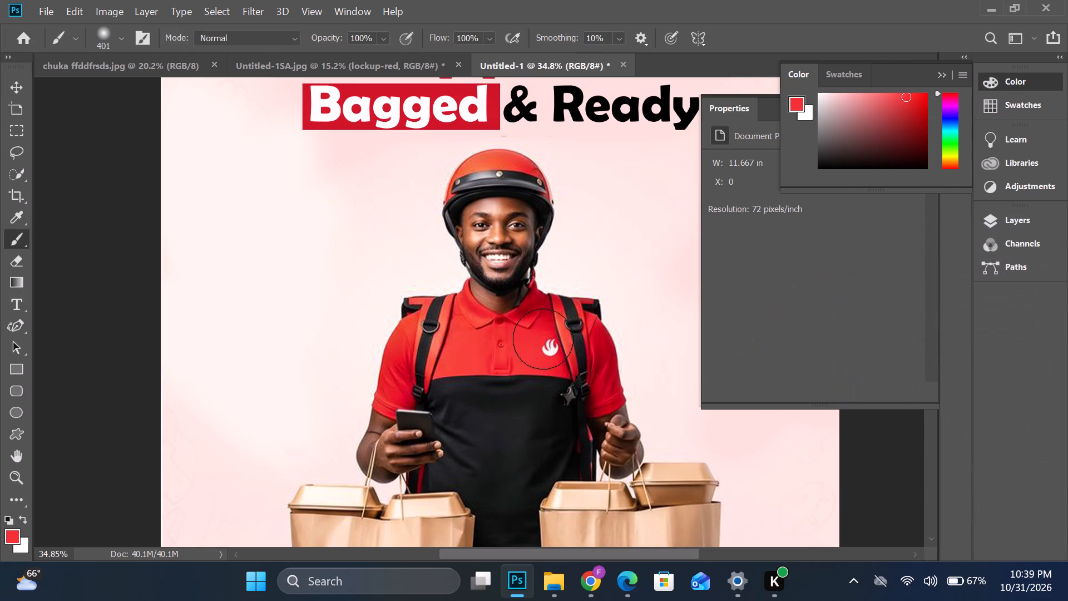
left_click(120, 31)
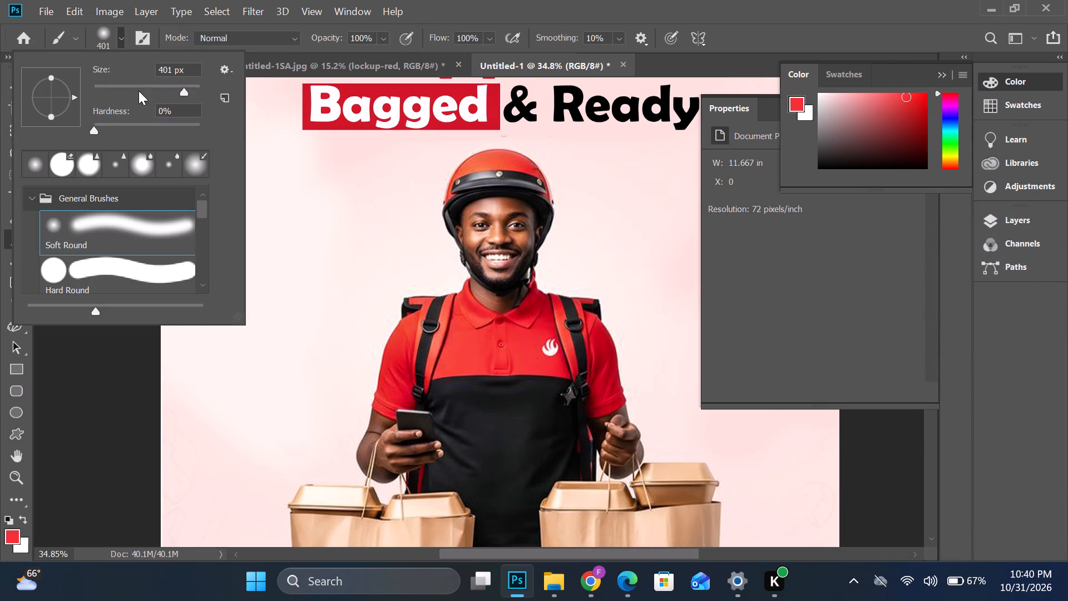
left_click(145, 84)
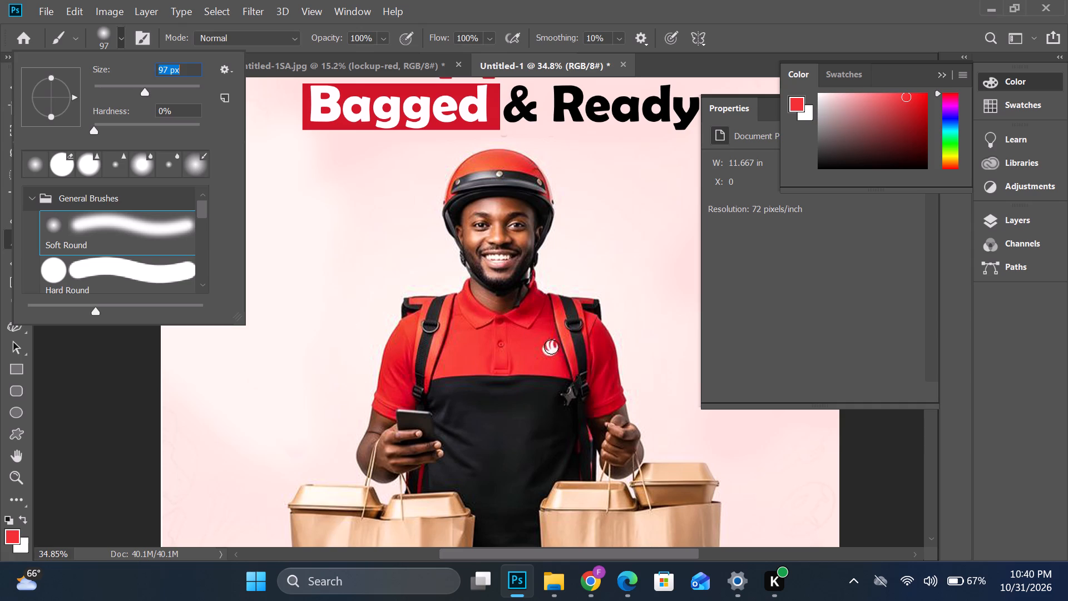
left_click(550, 347)
left_click_drag(550, 342, 550, 343)
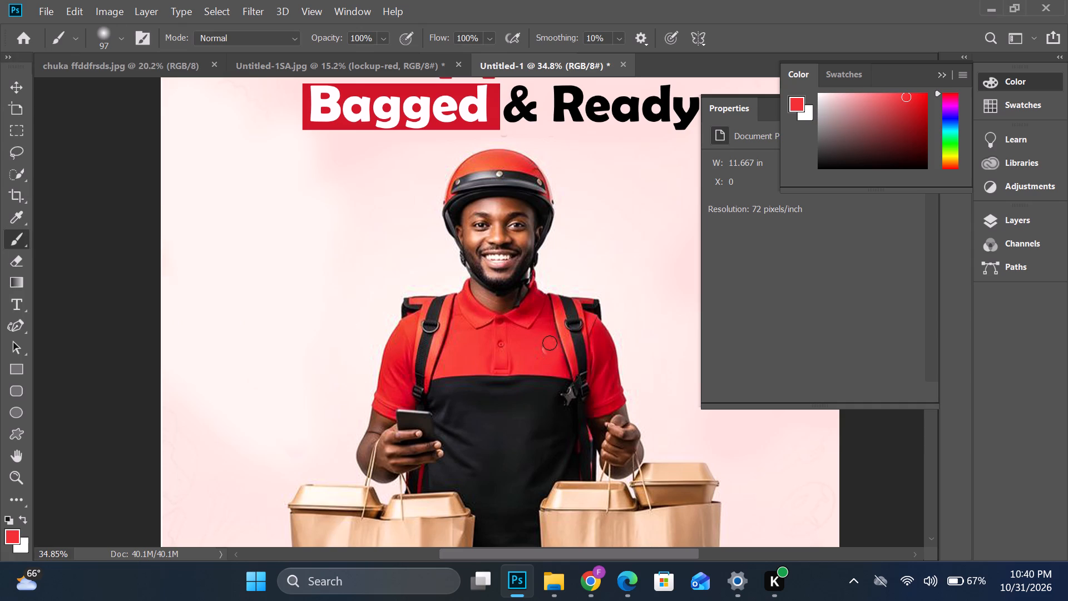
left_click_drag(550, 343, 549, 352)
Place the lockup-white logo from the Desktop folder into the poster and scale it down to about 17.5%.
left_click(560, 589)
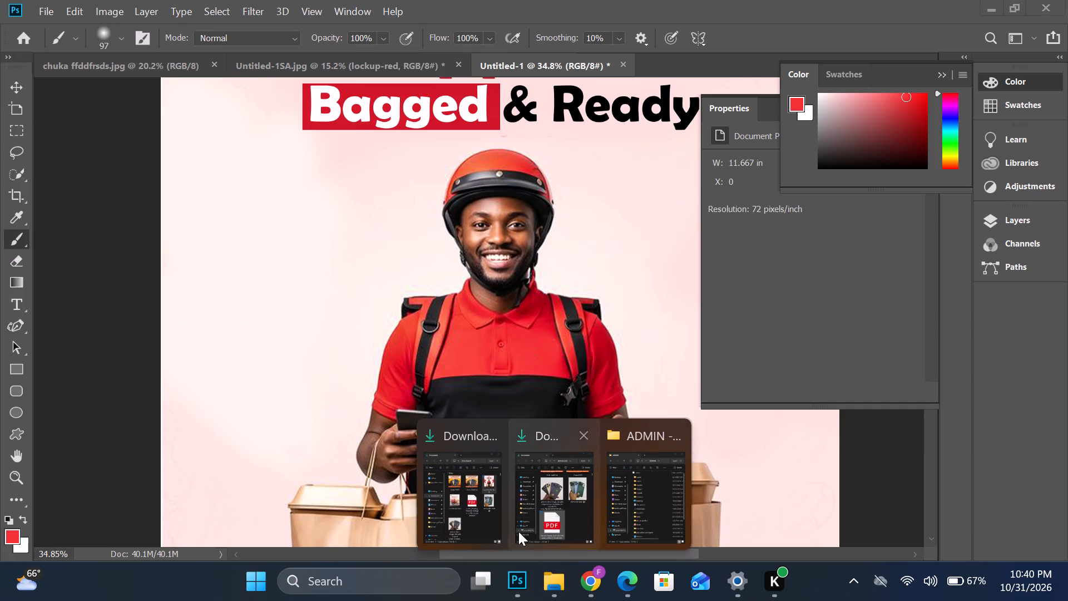
left_click(483, 526)
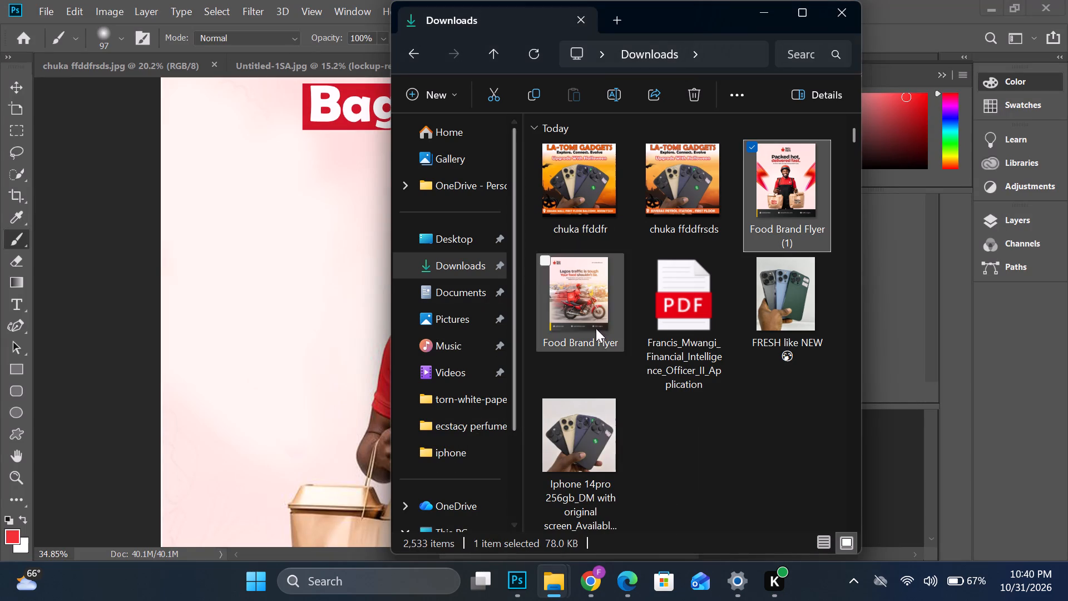
left_click(442, 233)
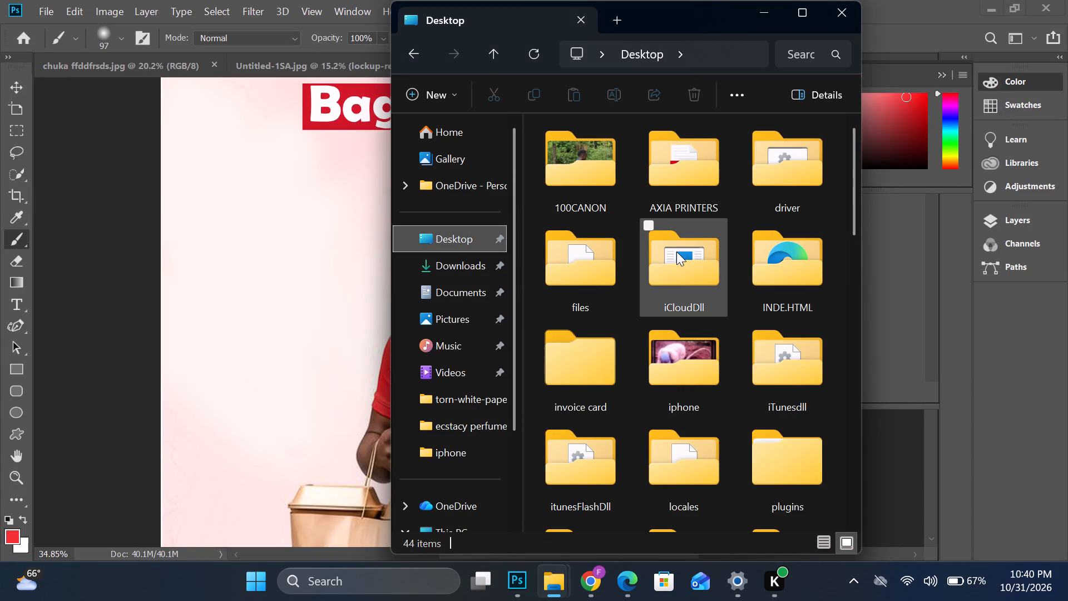
scroll(676, 252, "down", 4)
left_click(680, 379)
left_click_drag(684, 374, 661, 383)
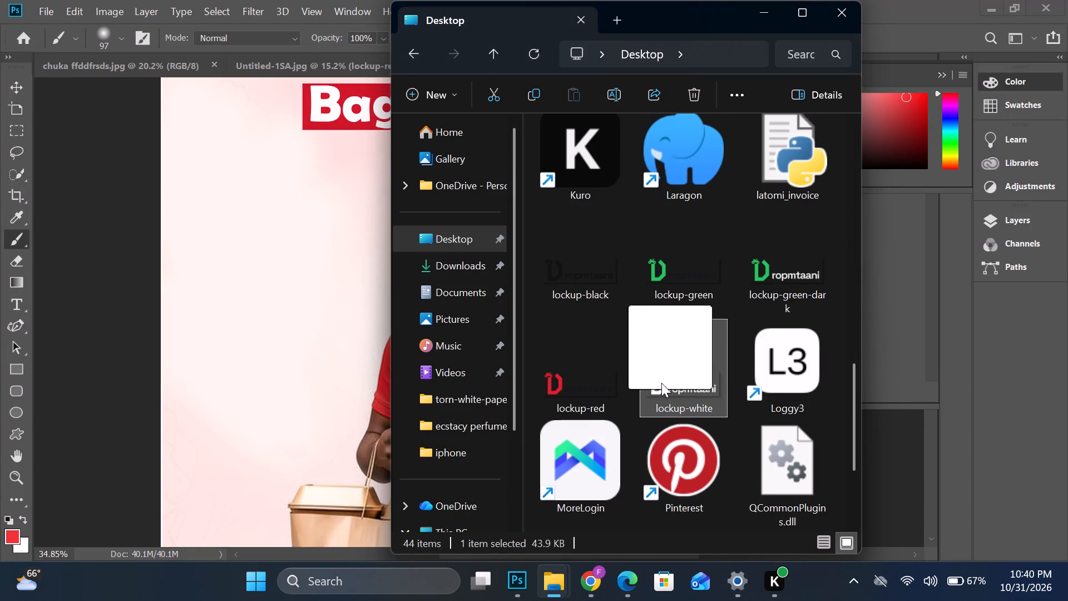
left_click_drag(661, 383, 374, 408)
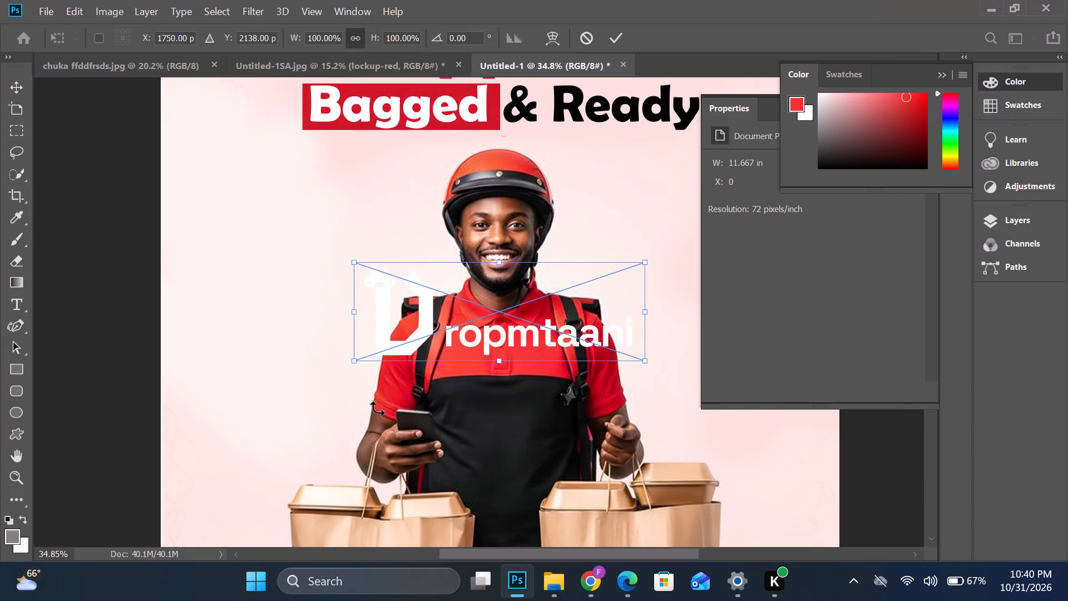
left_click_drag(350, 312, 520, 326)
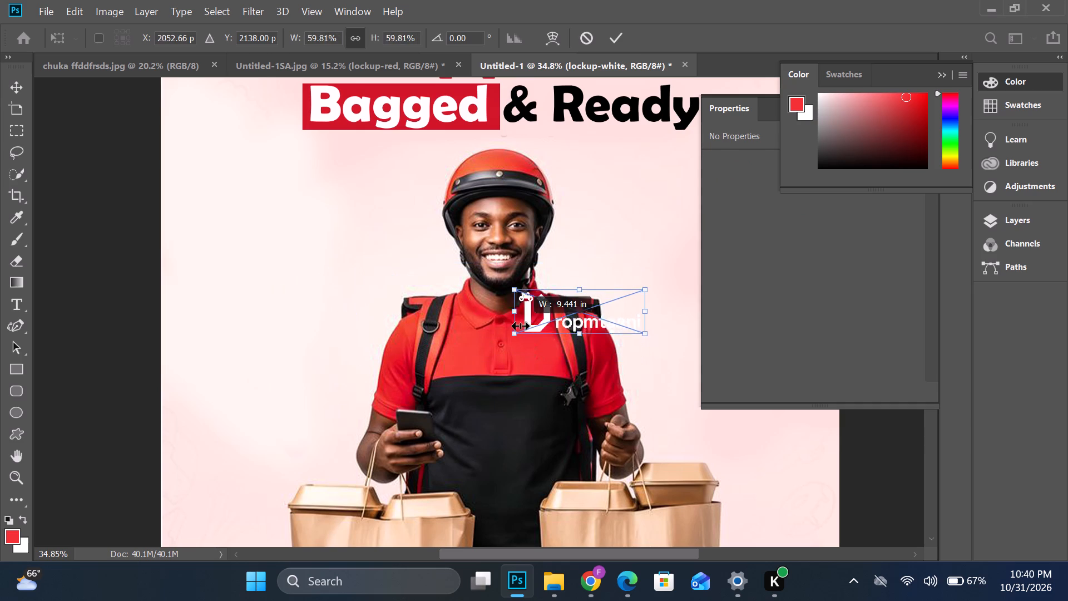
left_click_drag(520, 326, 591, 328)
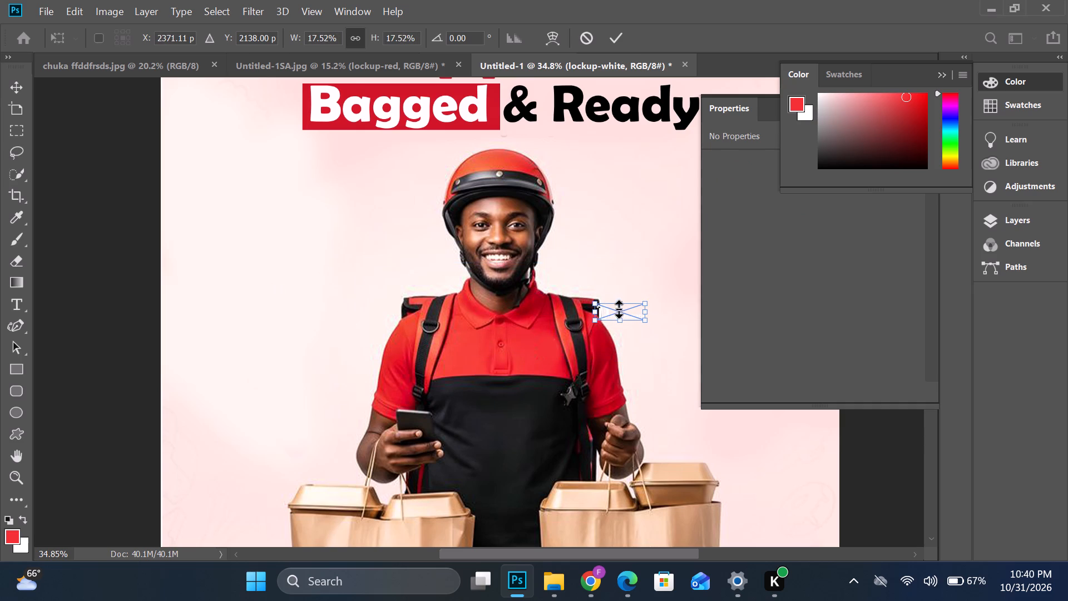
left_click(620, 37)
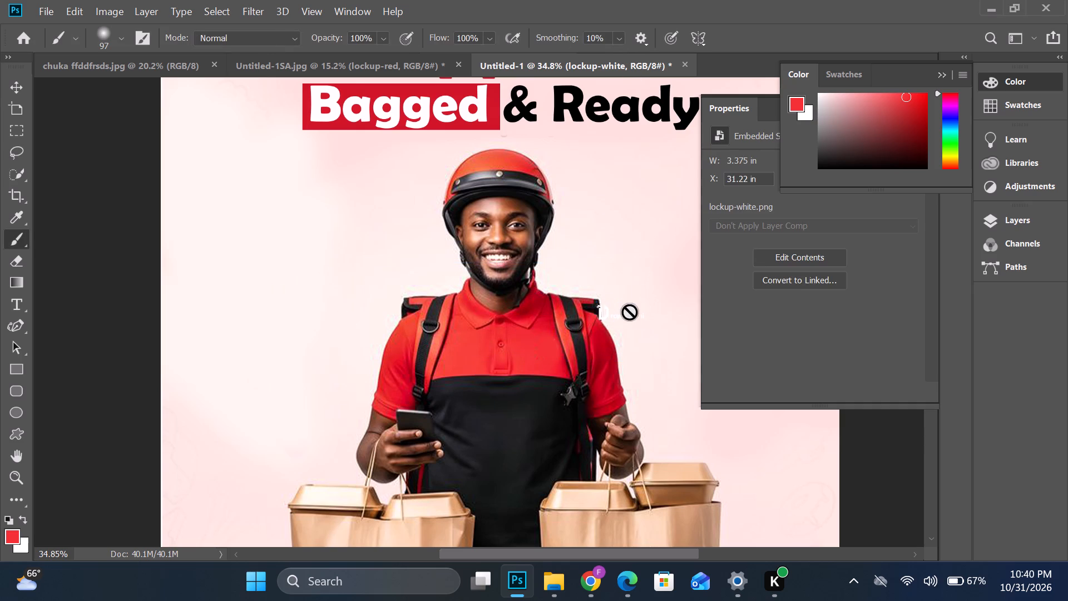
Move the white Dropmtaani logo onto the red part of the shirt's chest and reduce its scale to about 13.9%.
left_click(20, 90)
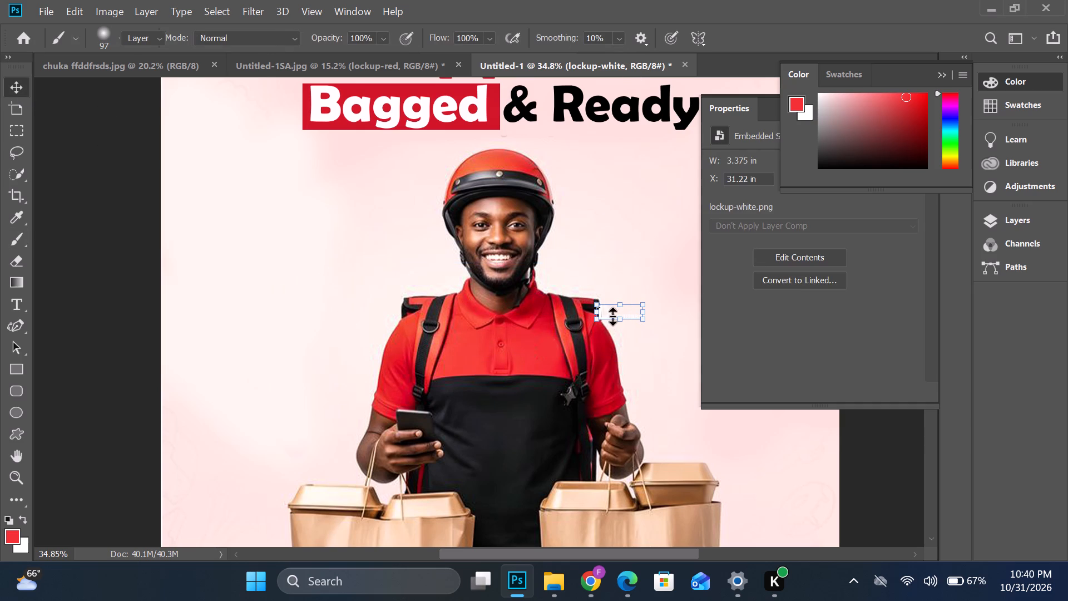
left_click_drag(607, 312, 523, 348)
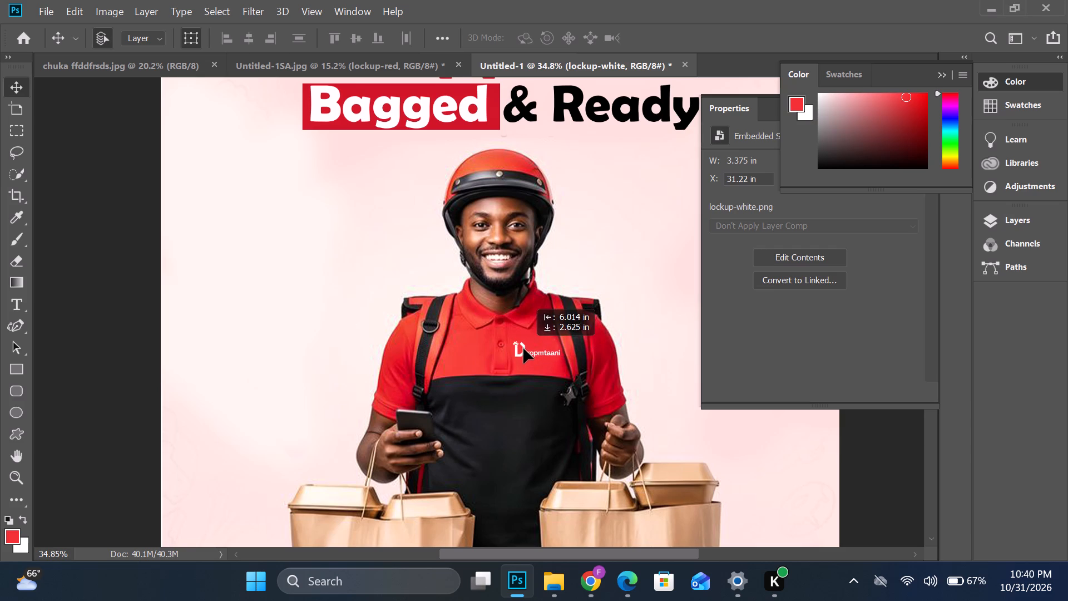
left_click_drag(523, 348, 528, 348)
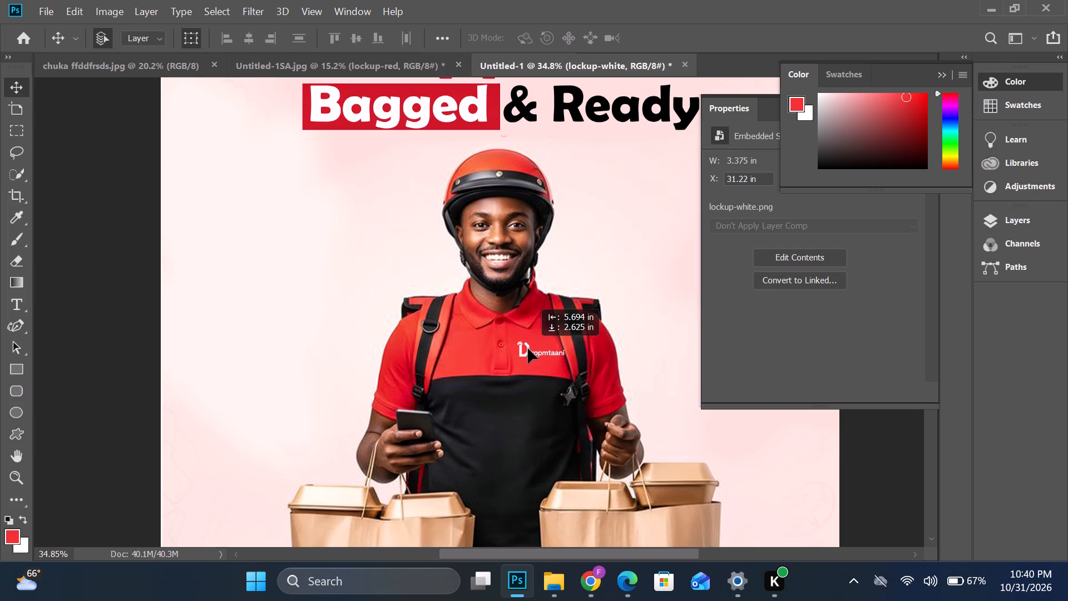
left_click_drag(528, 348, 528, 348)
left_click_drag(561, 347, 552, 347)
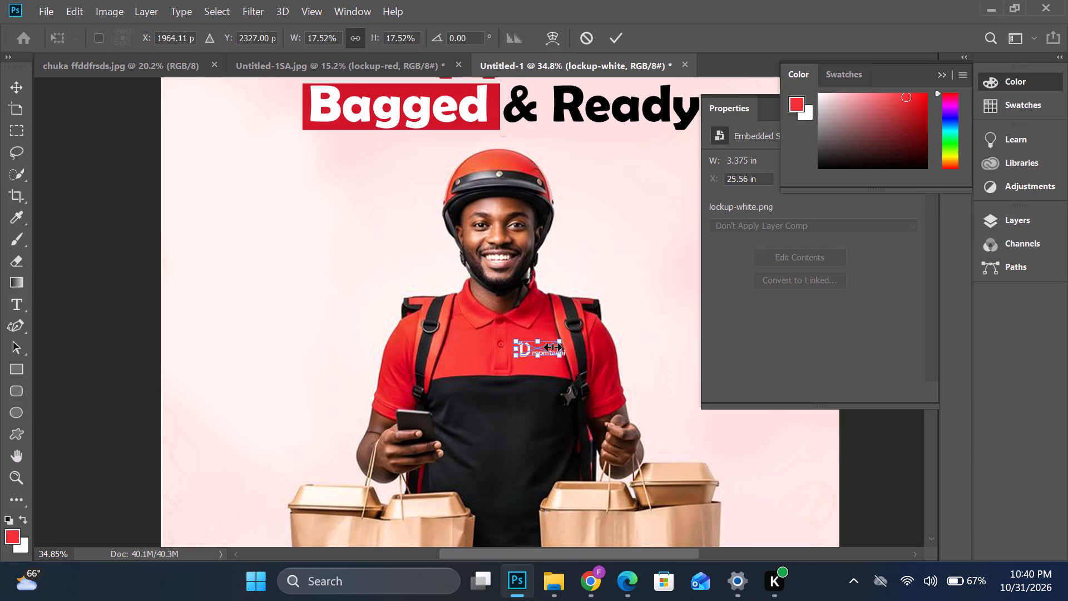
left_click_drag(552, 347, 550, 346)
left_click(616, 36)
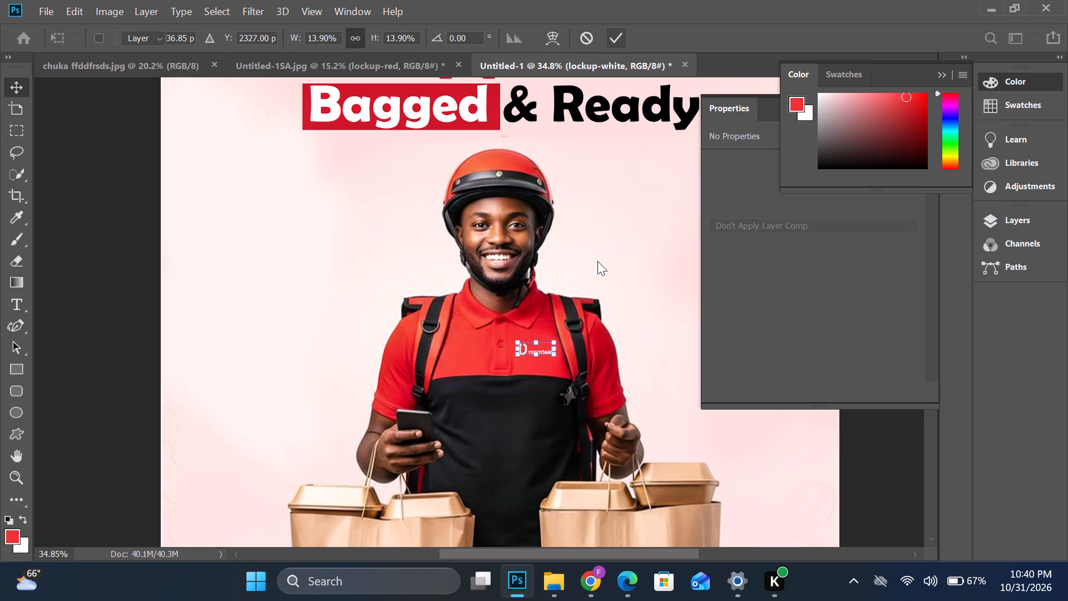
left_click(577, 317)
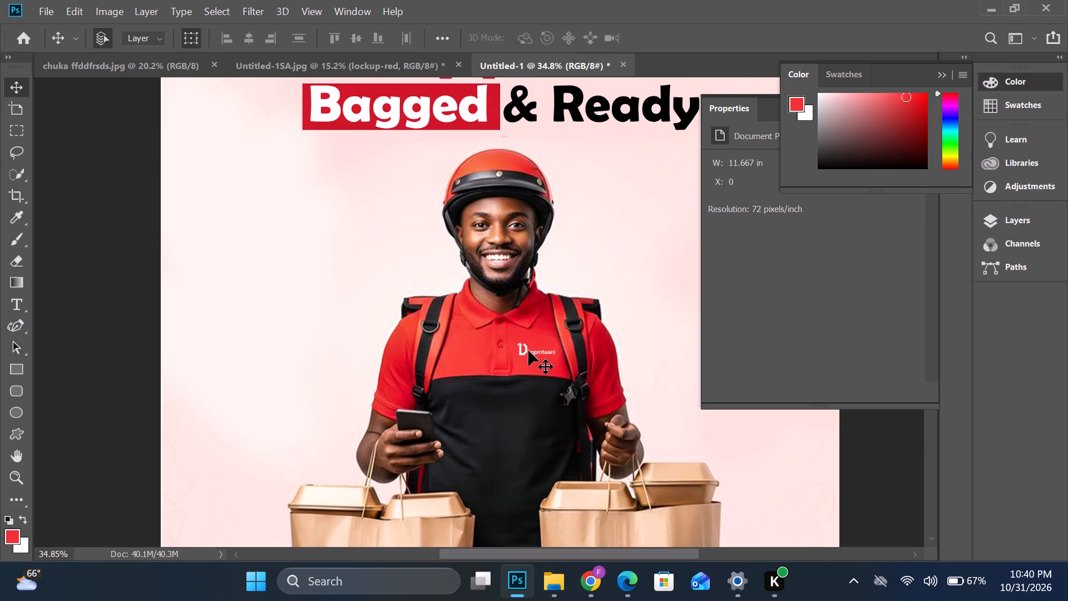
Nudge the white chest logo right to X 26.04 in, then deselect it.
left_click(528, 351)
left_click(595, 288)
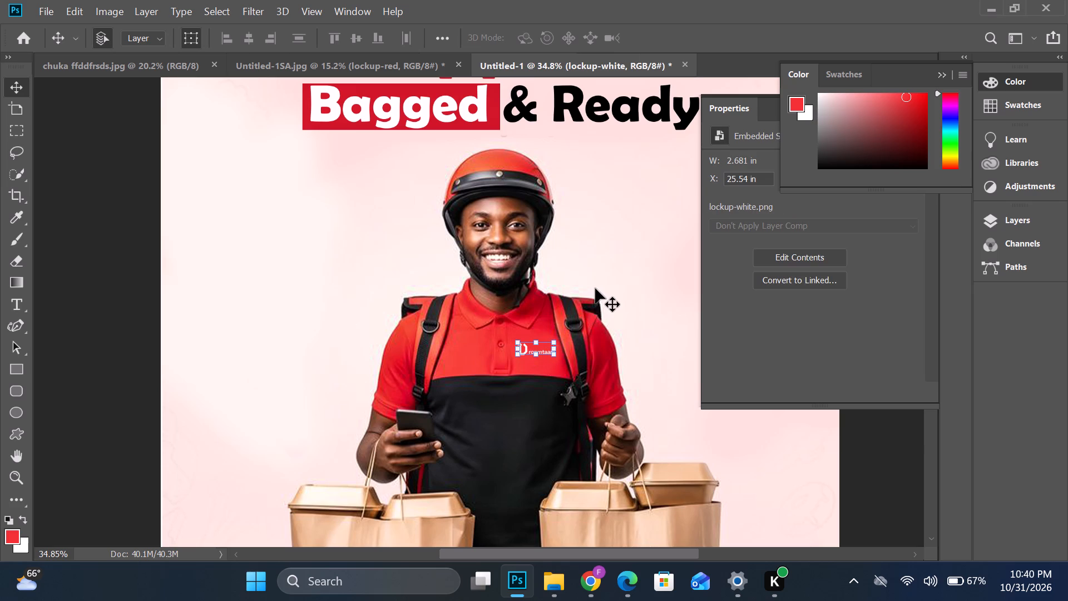
left_click(526, 349)
key("Right")
key("Right")
key("Right")
key("Right")
key("Right")
key("Right")
key("Right")
key("Right")
key("Right")
key("Right")
key("Right")
key("Right")
key("Right")
key("Right")
key("Right")
key("Right")
key("Right")
key("Right")
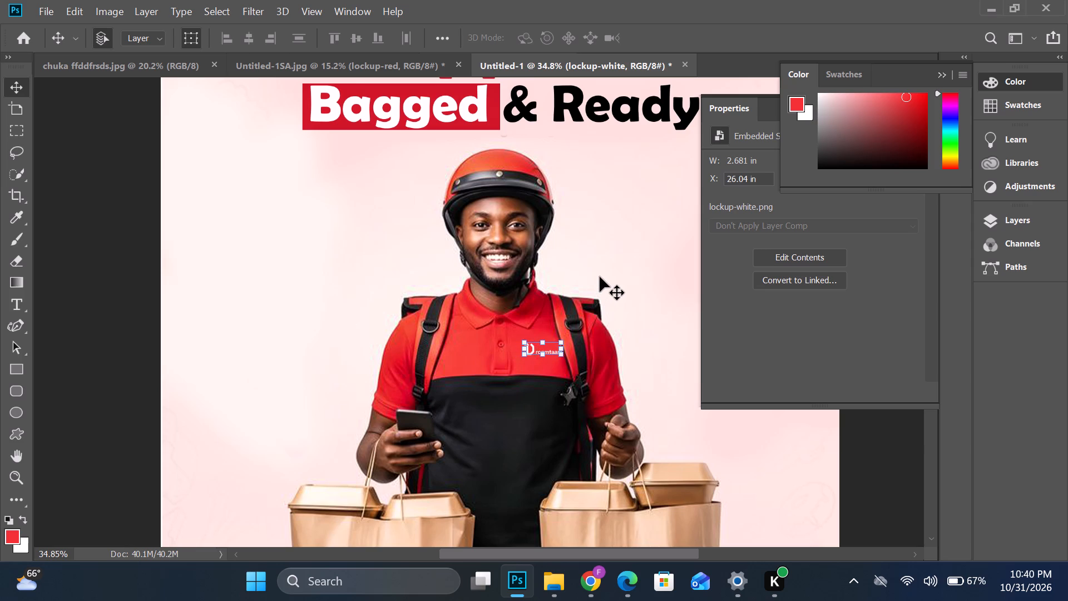
left_click(602, 268)
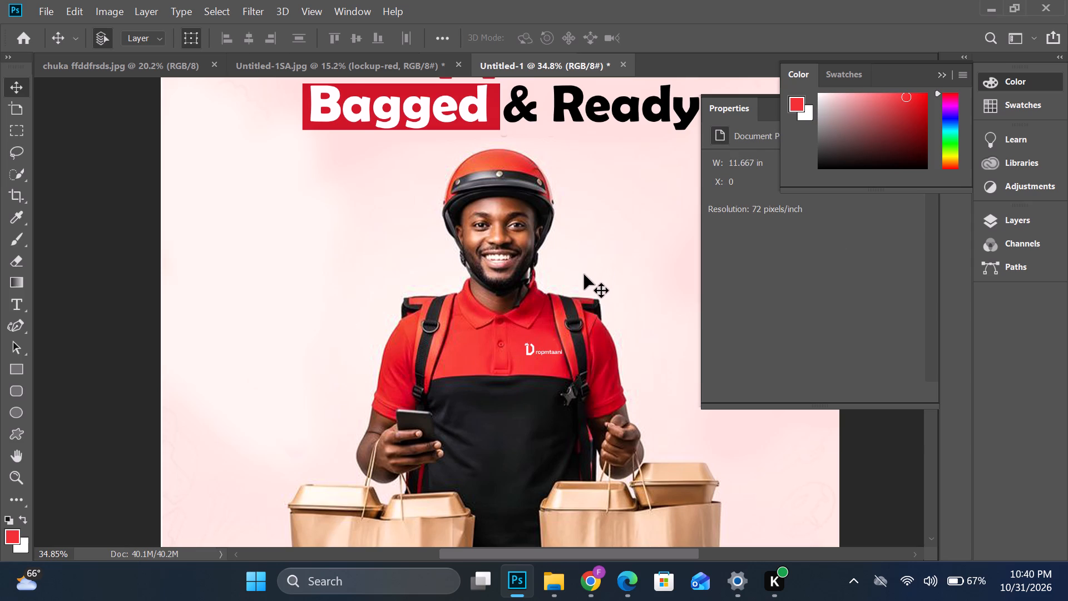
Ready the Brush tool for the paper bags and sample the light tan #ffd7b9 beside the red Tales of Taste logo as foreground colour.
scroll(575, 289, "down", 3)
scroll(577, 359, "down", 4)
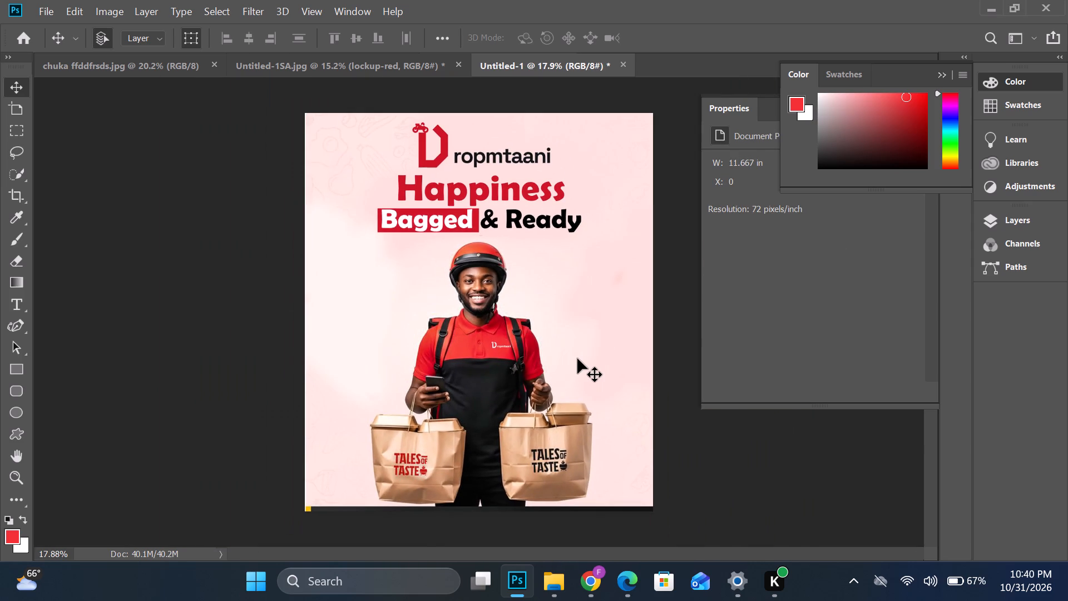
scroll(577, 357, "up", 4)
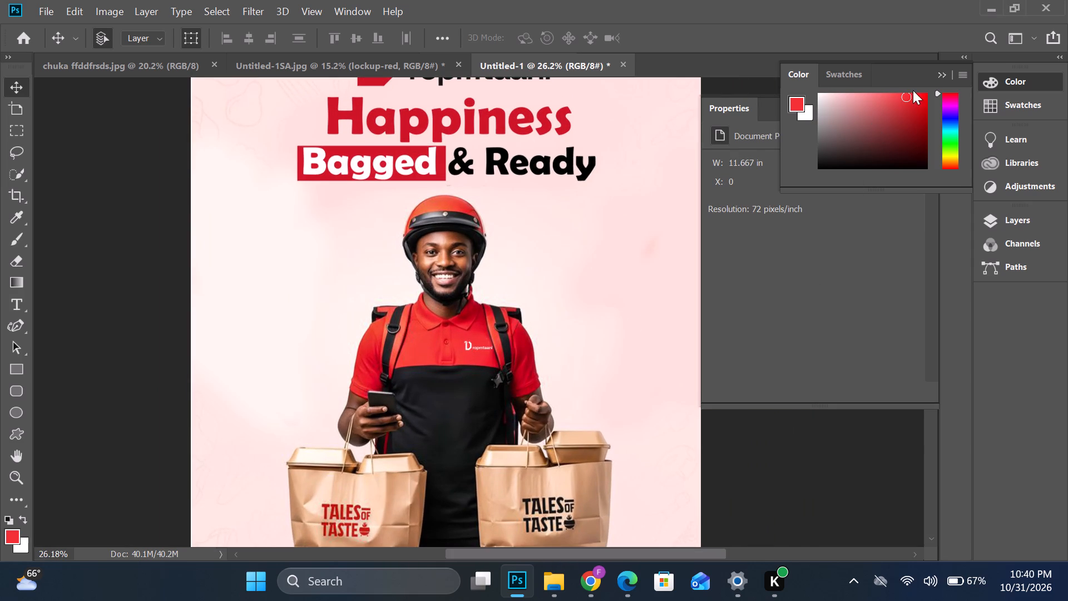
left_click(938, 78)
left_click(912, 111)
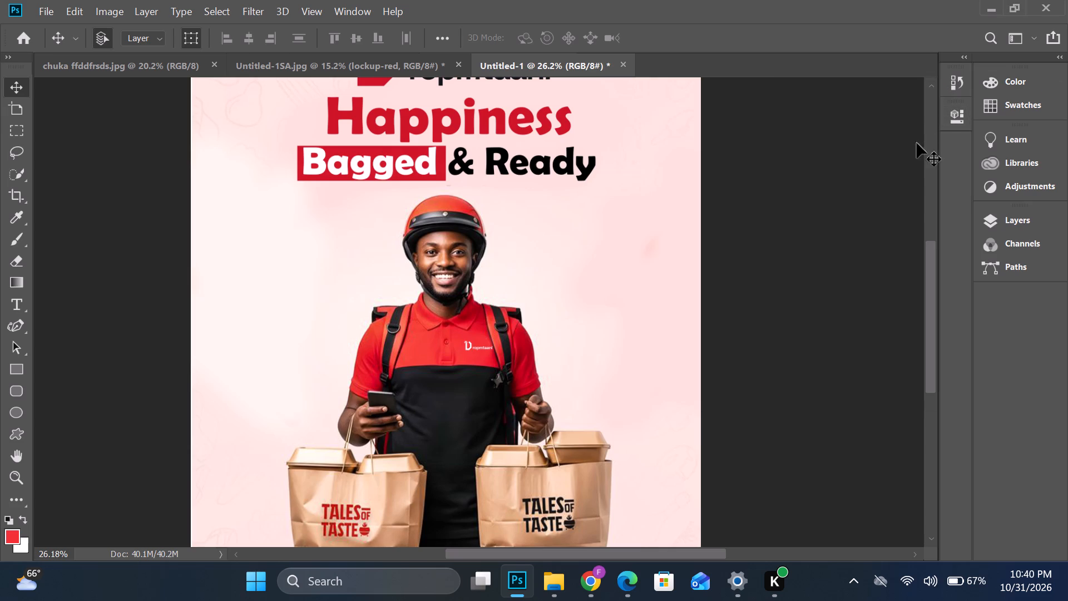
left_click_drag(931, 268, 935, 352)
scroll(414, 256, "up", 6)
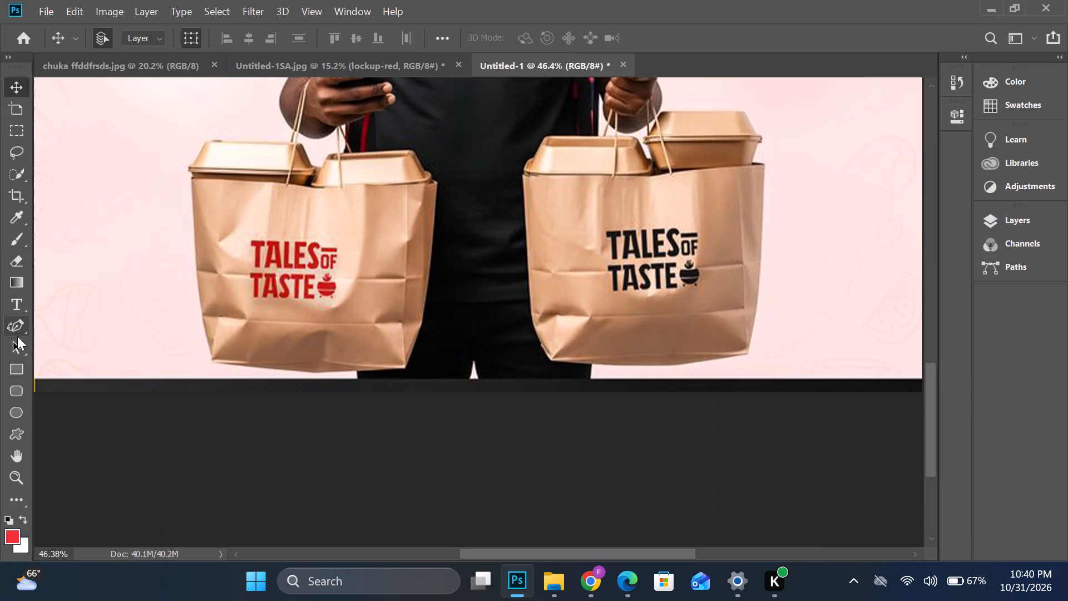
left_click(14, 243)
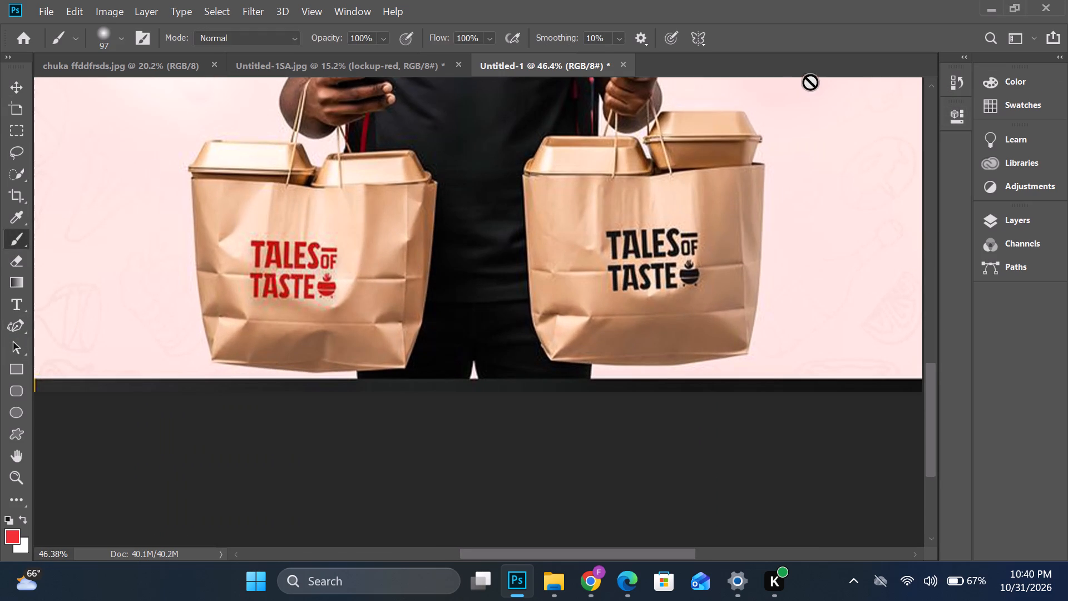
left_click(1020, 88)
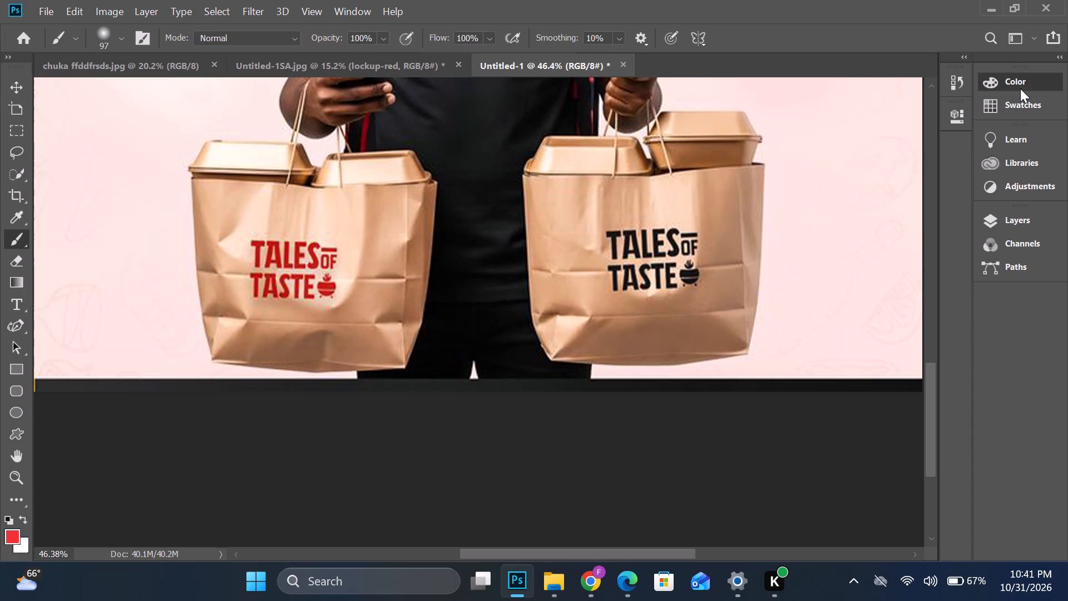
left_click(797, 104)
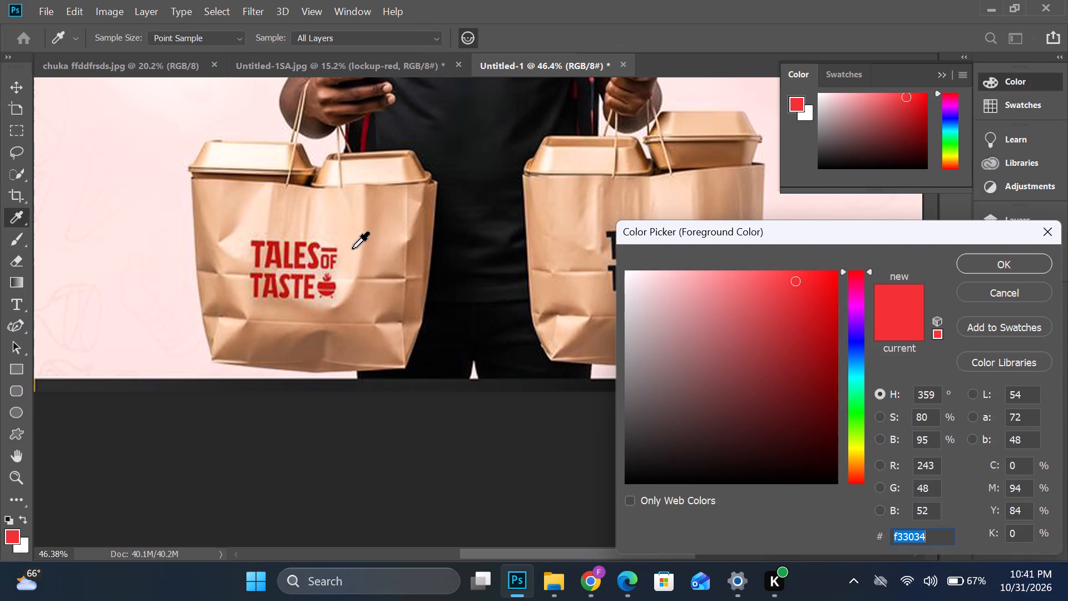
left_click(350, 248)
left_click(976, 262)
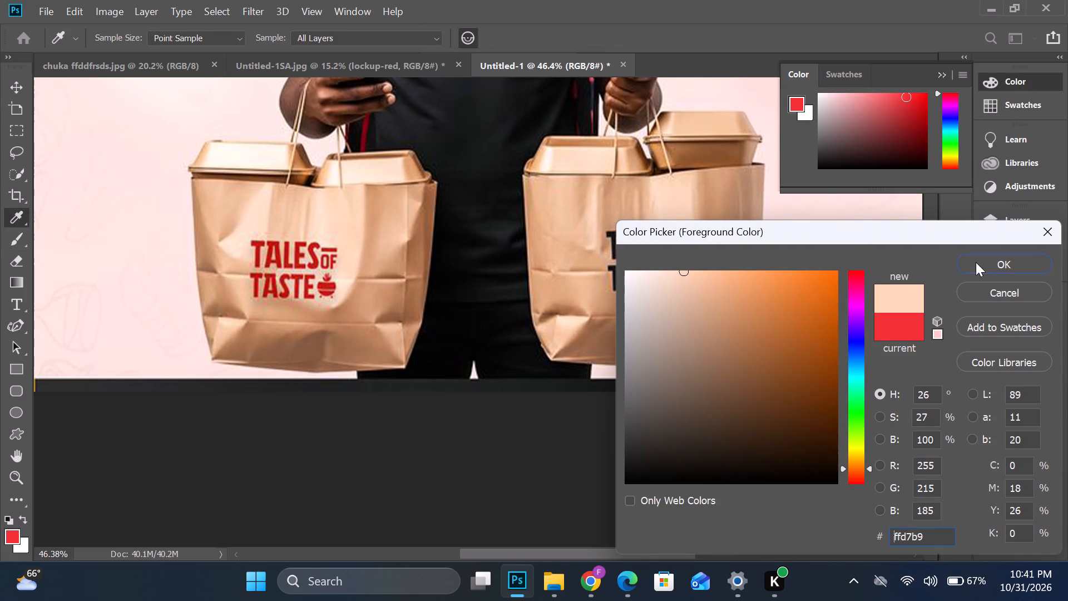
Paint over the red Tales of Taste logo on the paper bag on the Background layer with the 97 px soft brush.
left_click(313, 253)
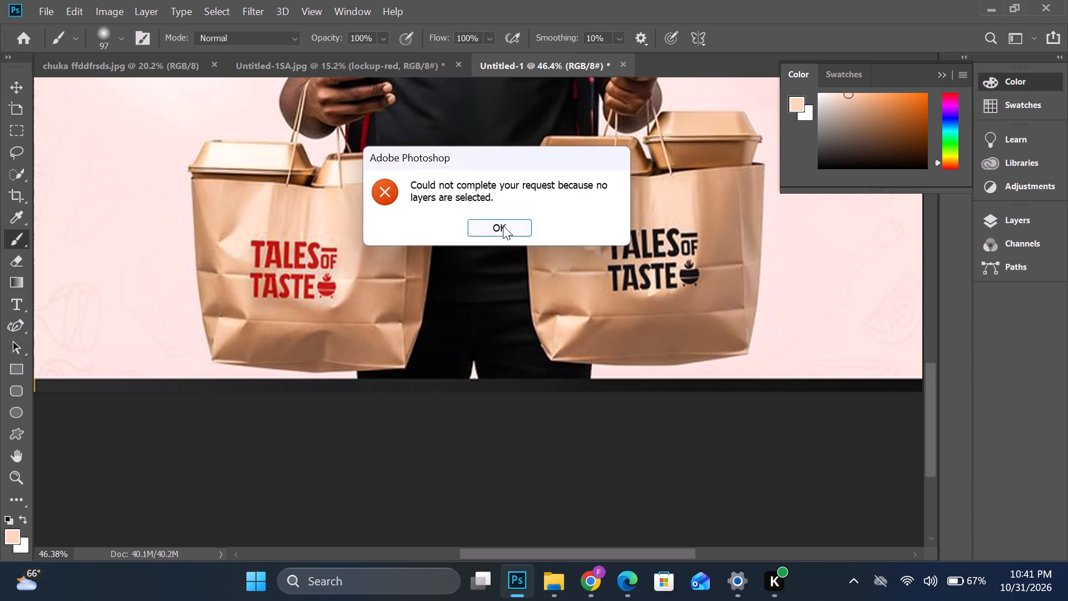
left_click(503, 225)
left_click(1022, 223)
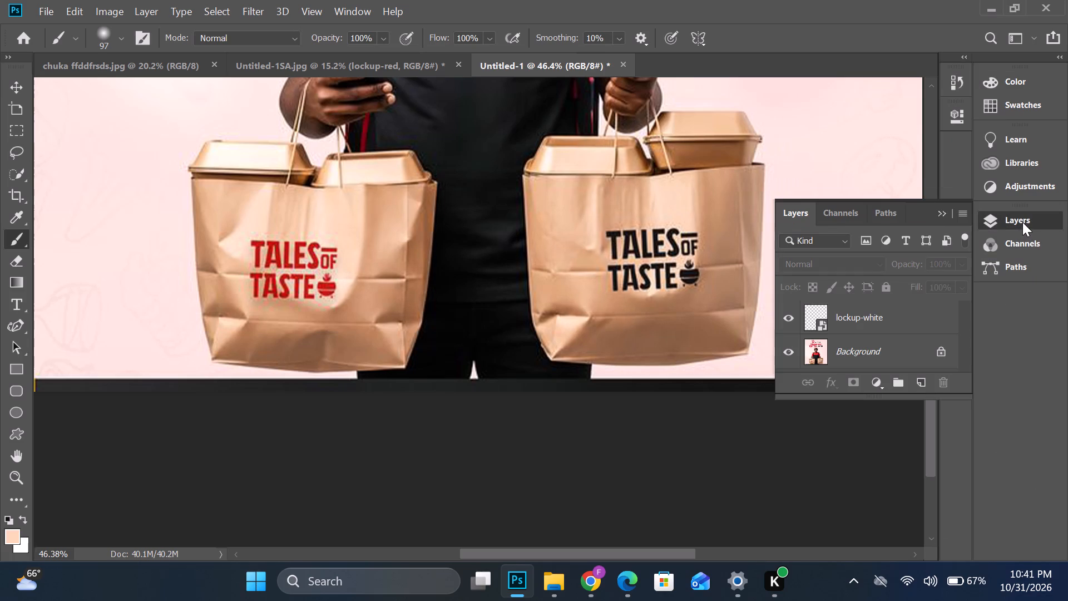
left_click(866, 341)
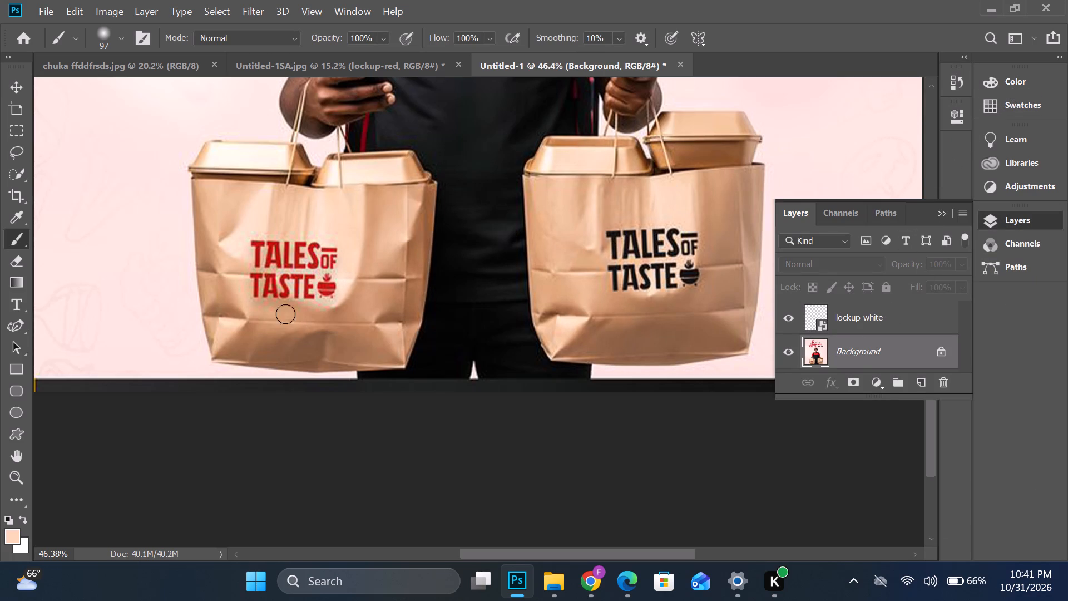
left_click_drag(300, 262, 284, 249)
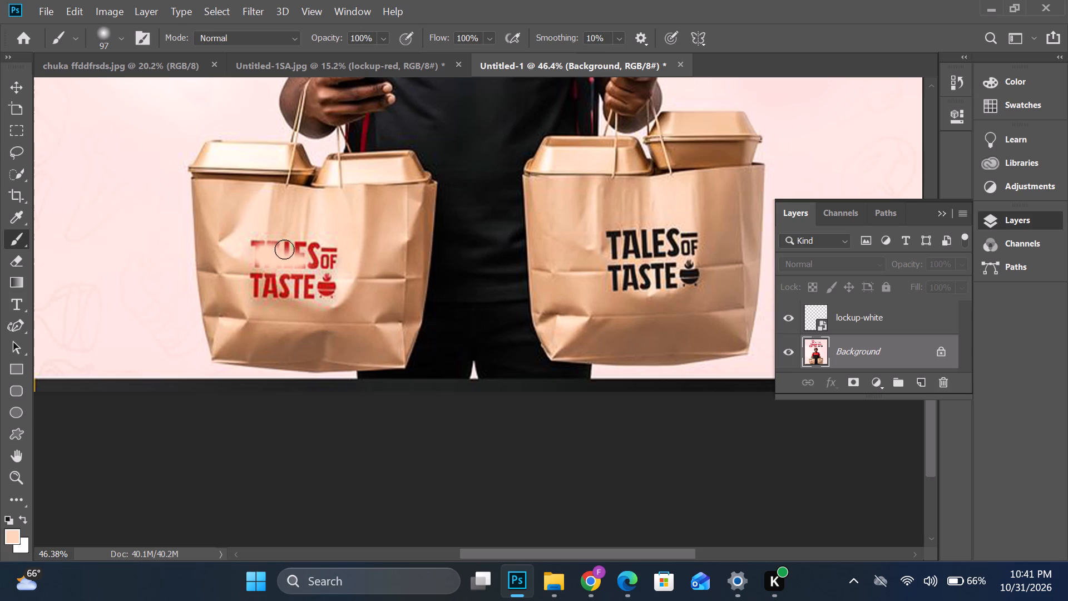
left_click_drag(284, 249, 334, 259)
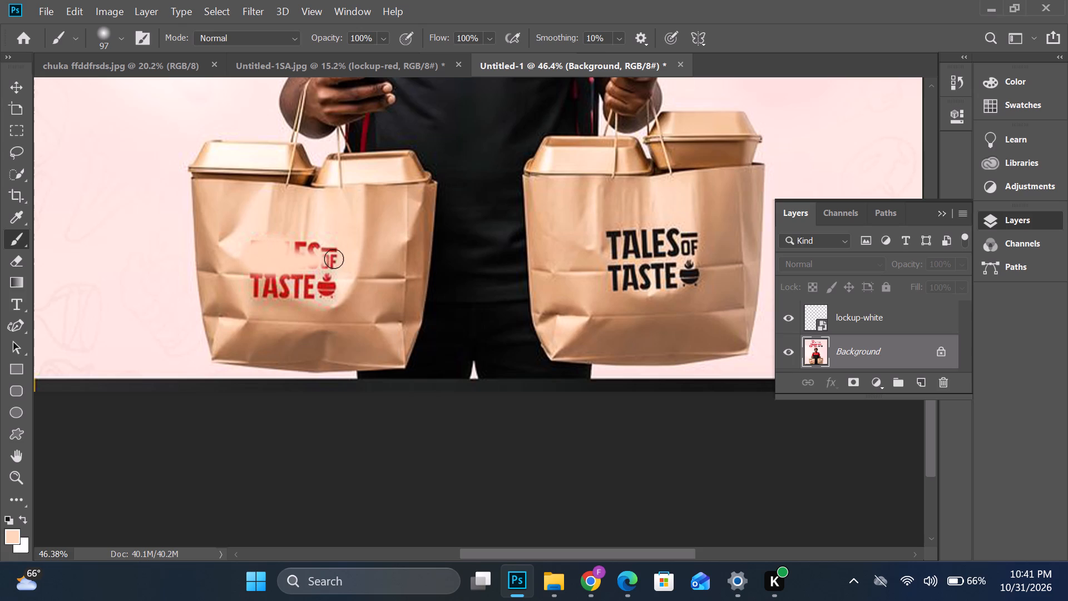
left_click_drag(334, 259, 322, 259)
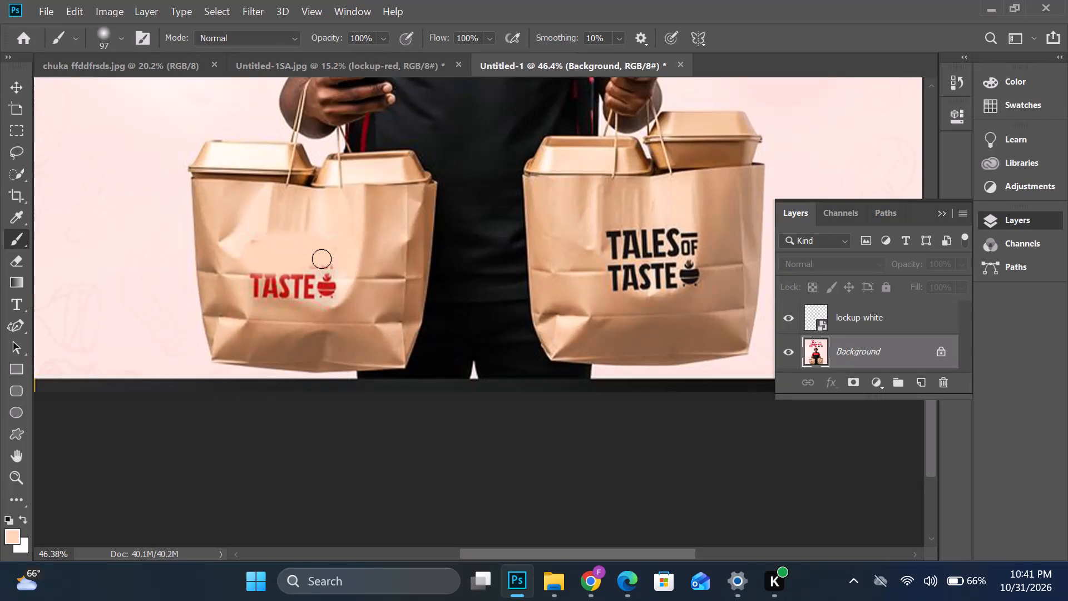
left_click_drag(322, 259, 276, 298)
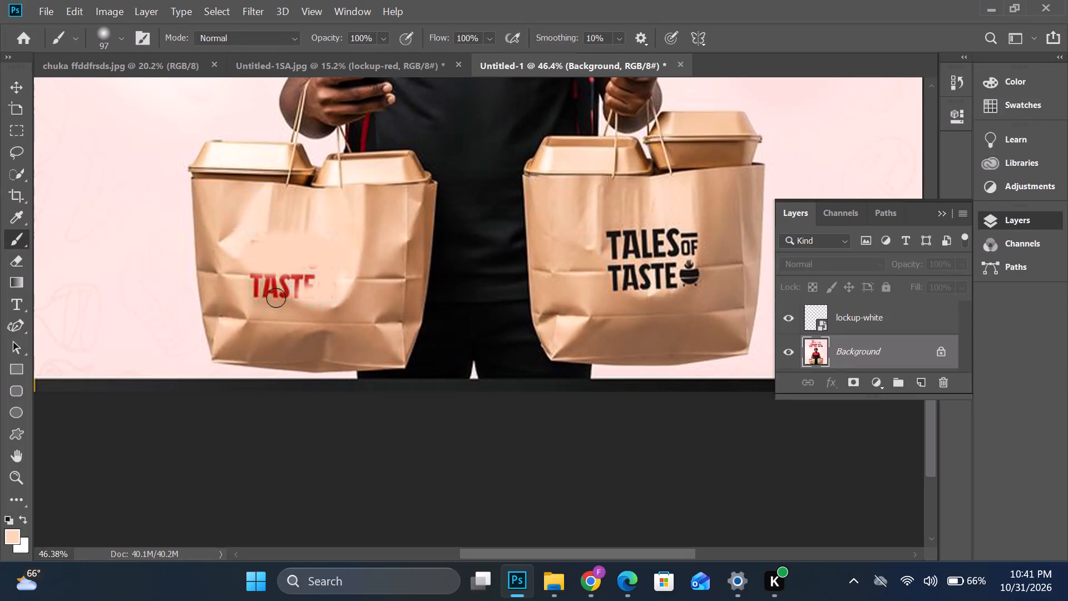
left_click_drag(276, 298, 311, 311)
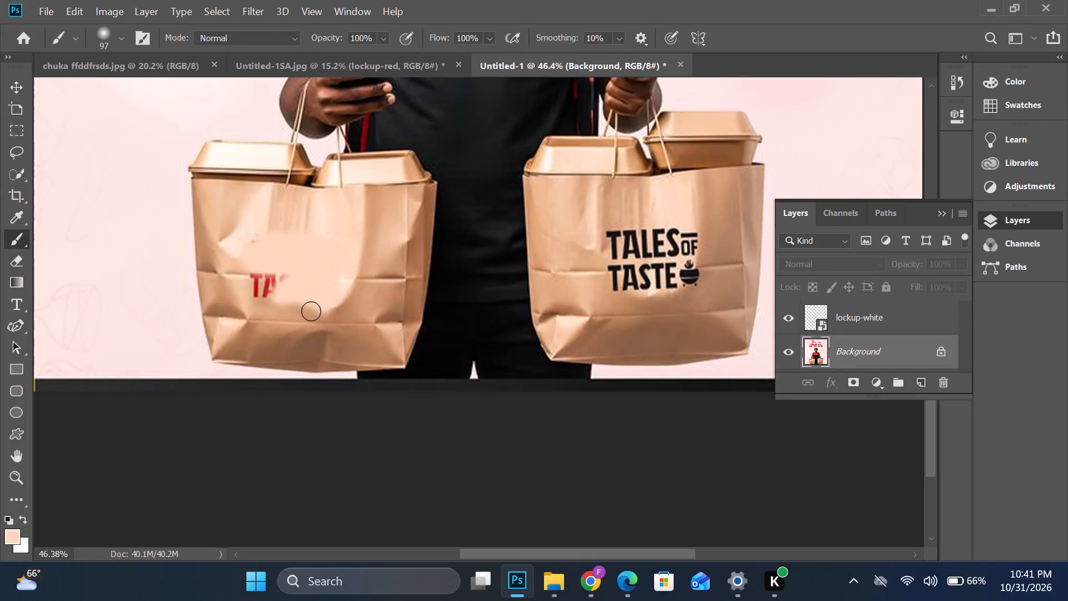
left_click_drag(311, 311, 278, 286)
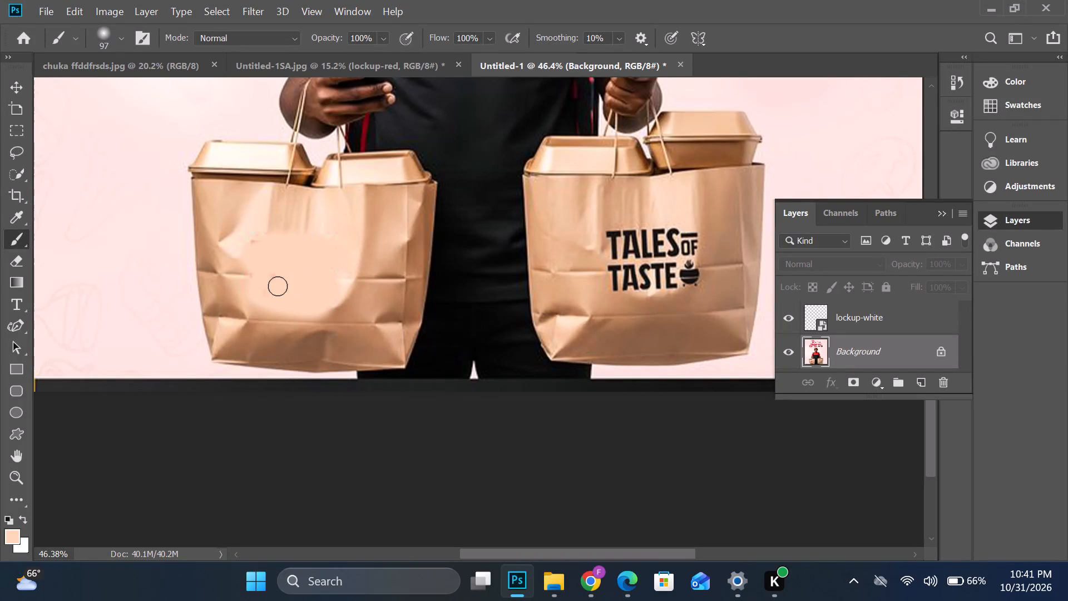
left_click_drag(278, 286, 279, 251)
left_click_drag(279, 251, 340, 280)
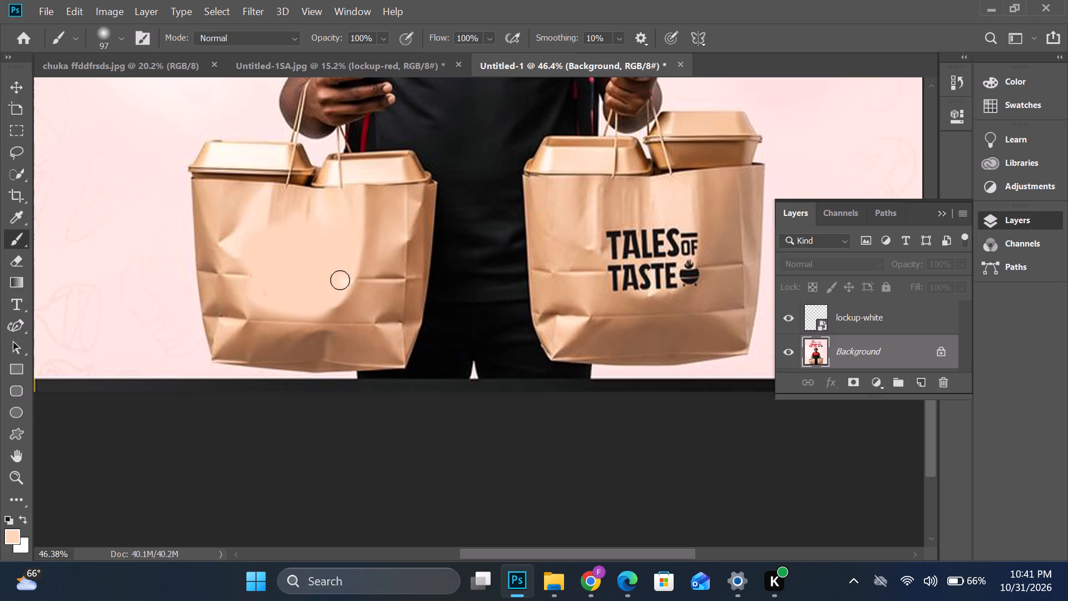
left_click_drag(340, 280, 329, 300)
left_click_drag(260, 294, 247, 284)
left_click_drag(247, 284, 233, 262)
Paint over the black Tales of Taste logo on the other paper bag with the same light tan brush.
scroll(455, 234, "down", 1)
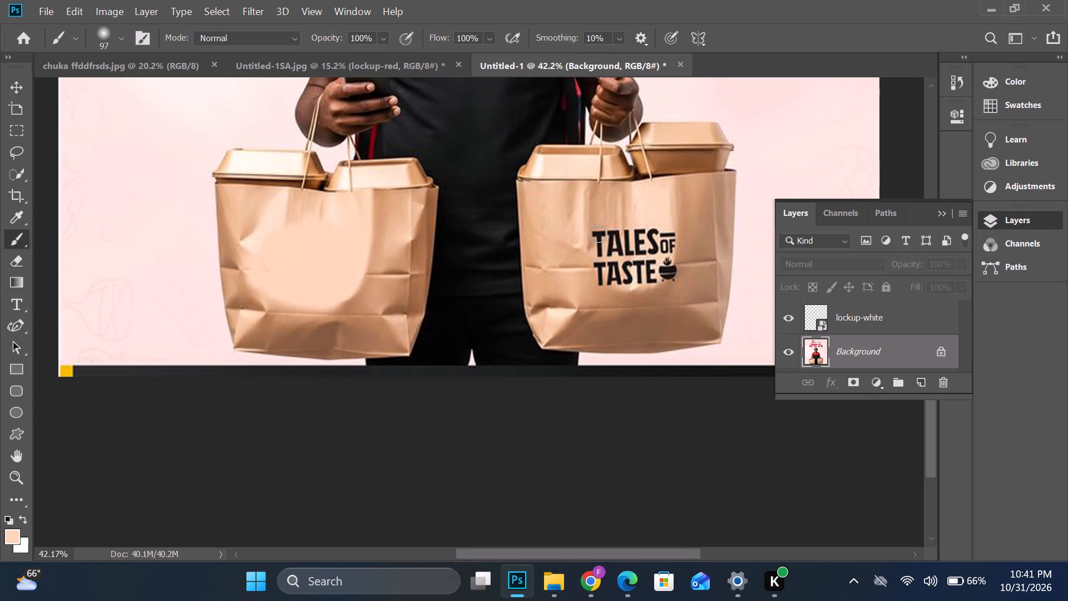
left_click_drag(597, 234, 616, 234)
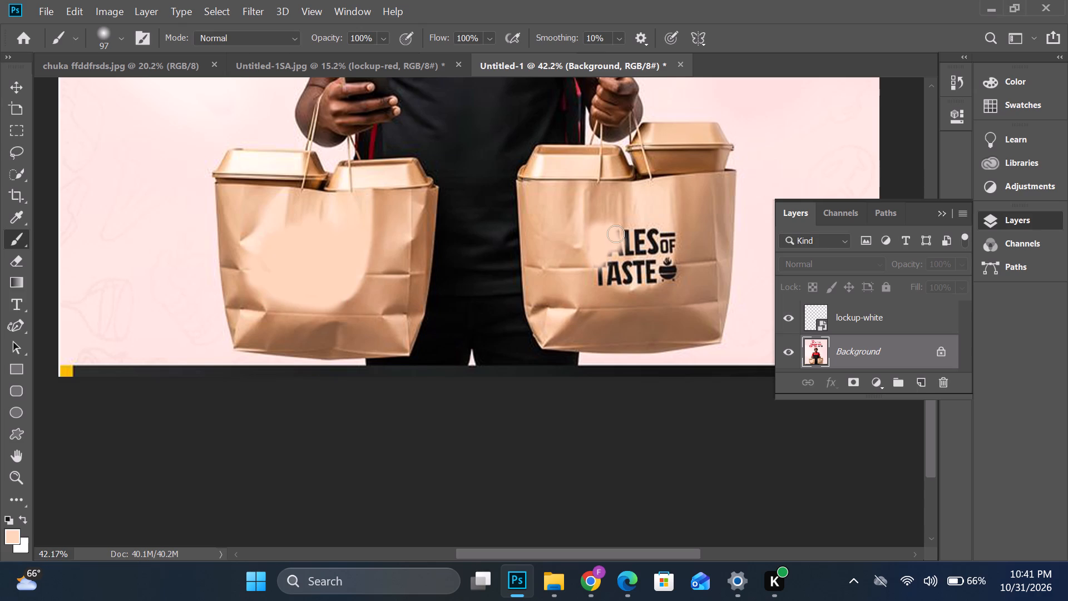
left_click_drag(616, 234, 640, 257)
left_click_drag(640, 257, 674, 246)
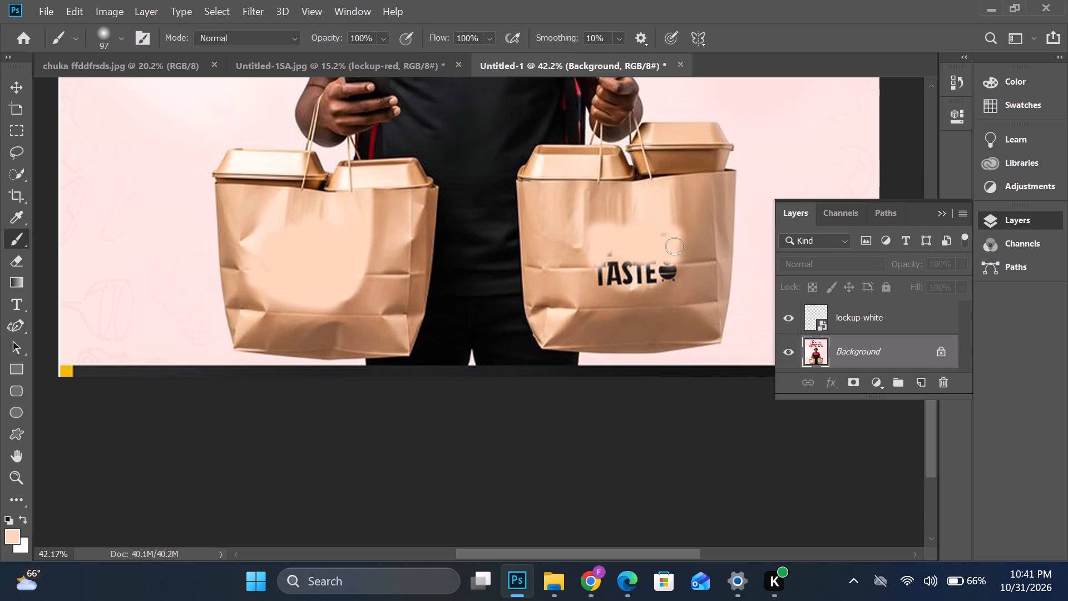
left_click_drag(674, 246, 639, 273)
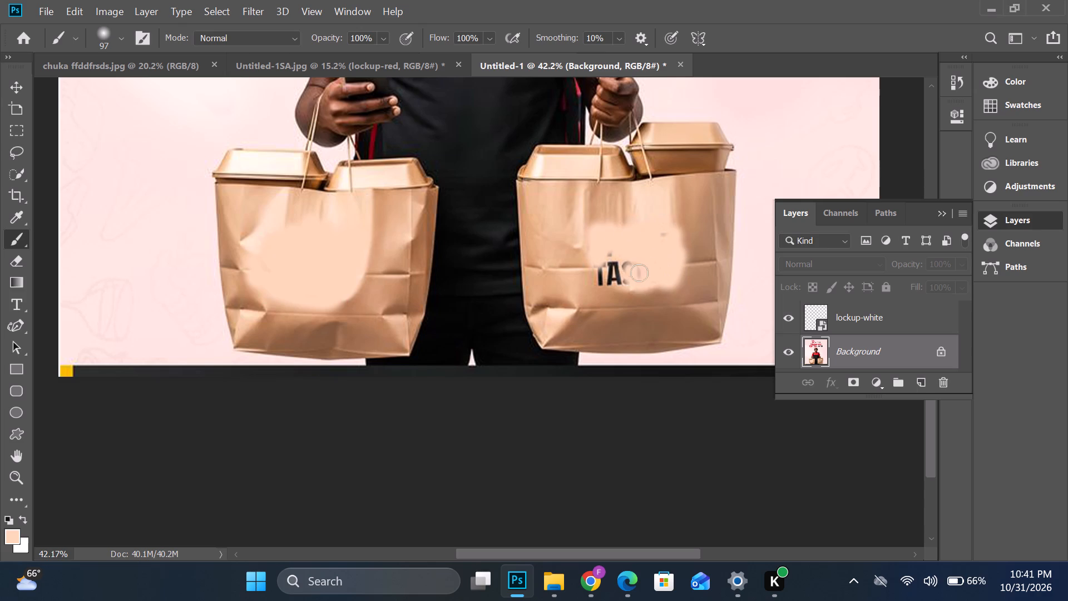
left_click_drag(639, 273, 652, 278)
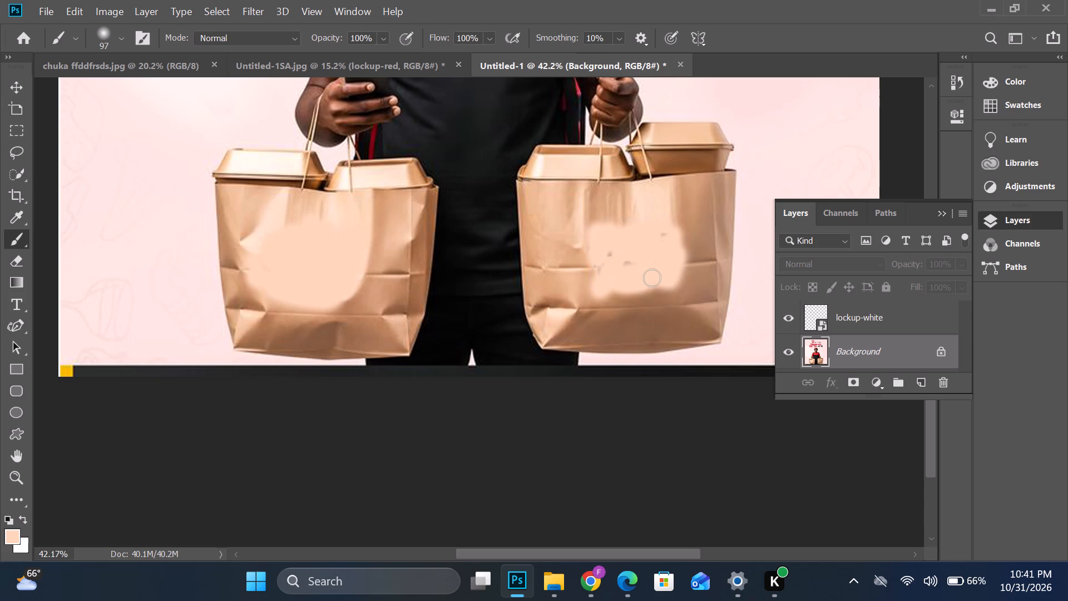
left_click_drag(652, 278, 652, 278)
Sample bag tan #e5b58e as the foreground colour and repaint the lower half of the light patch on the bag away from the phone.
left_click(1015, 91)
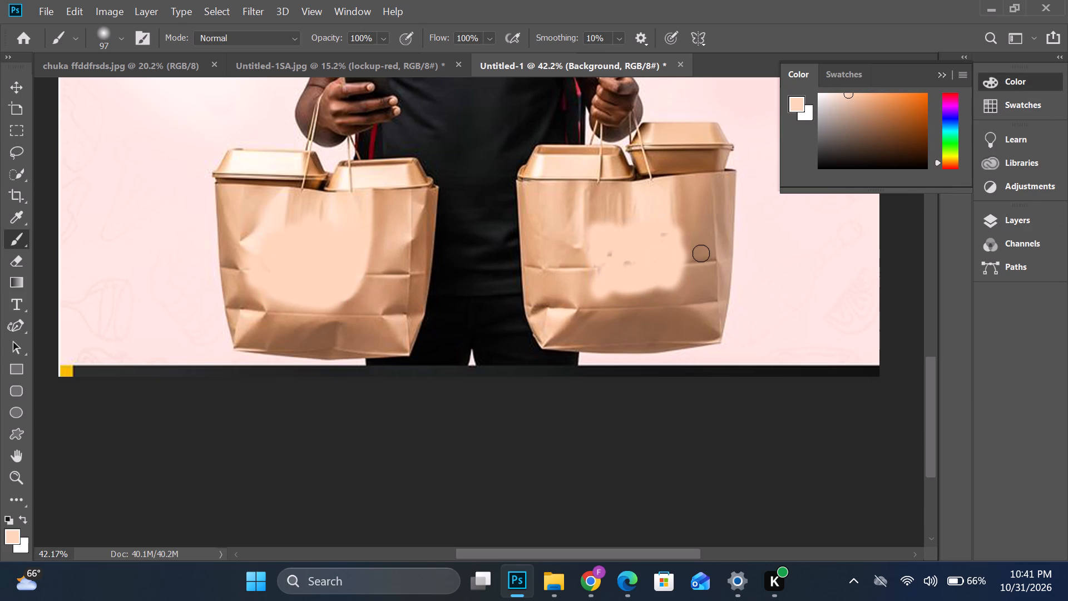
left_click(795, 100)
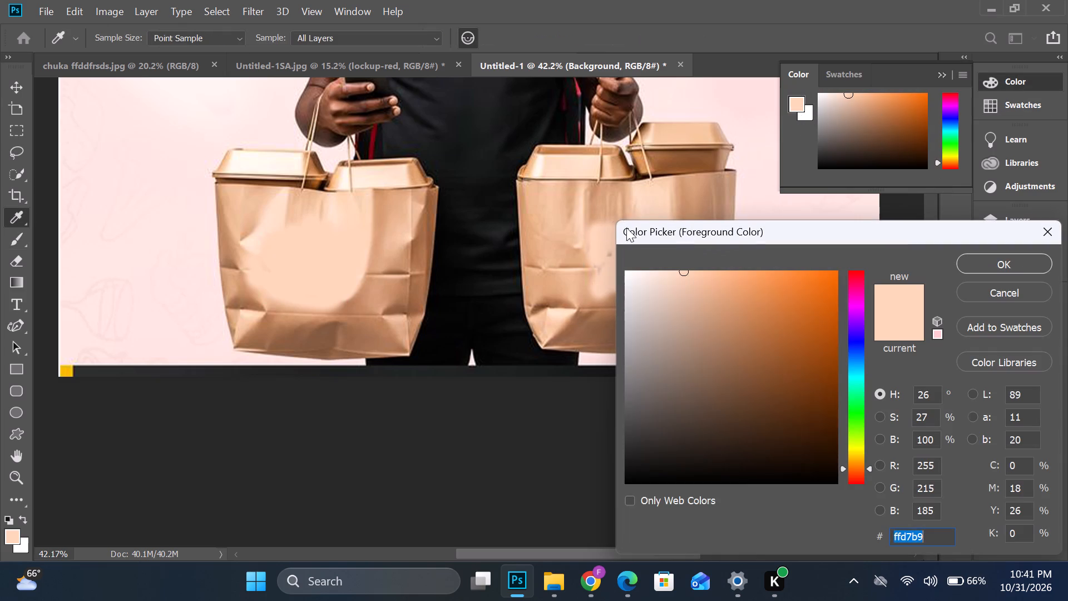
left_click(576, 274)
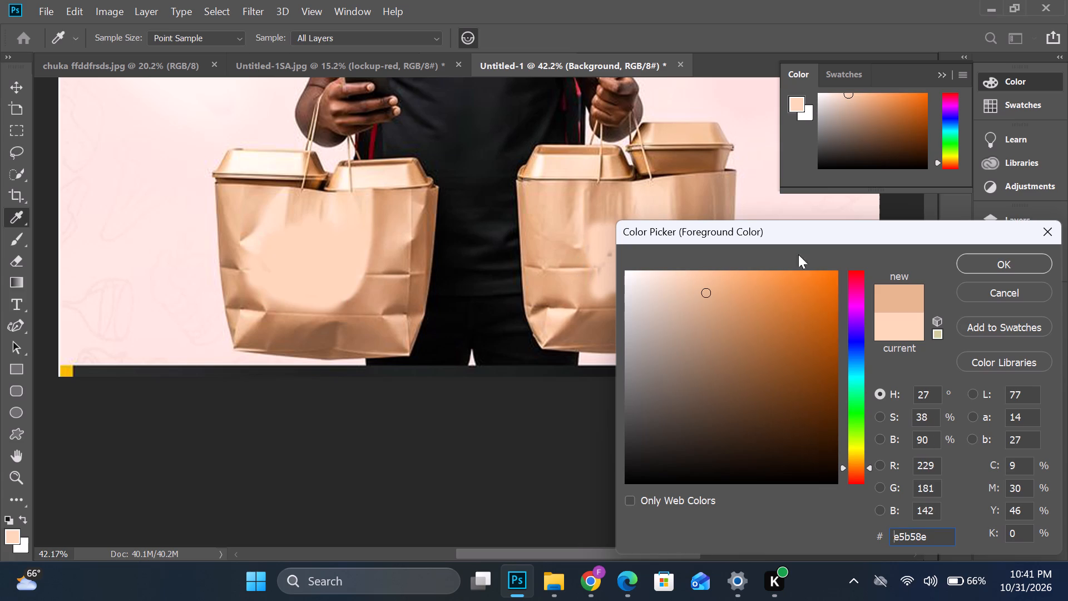
left_click(971, 260)
left_click_drag(683, 276, 675, 277)
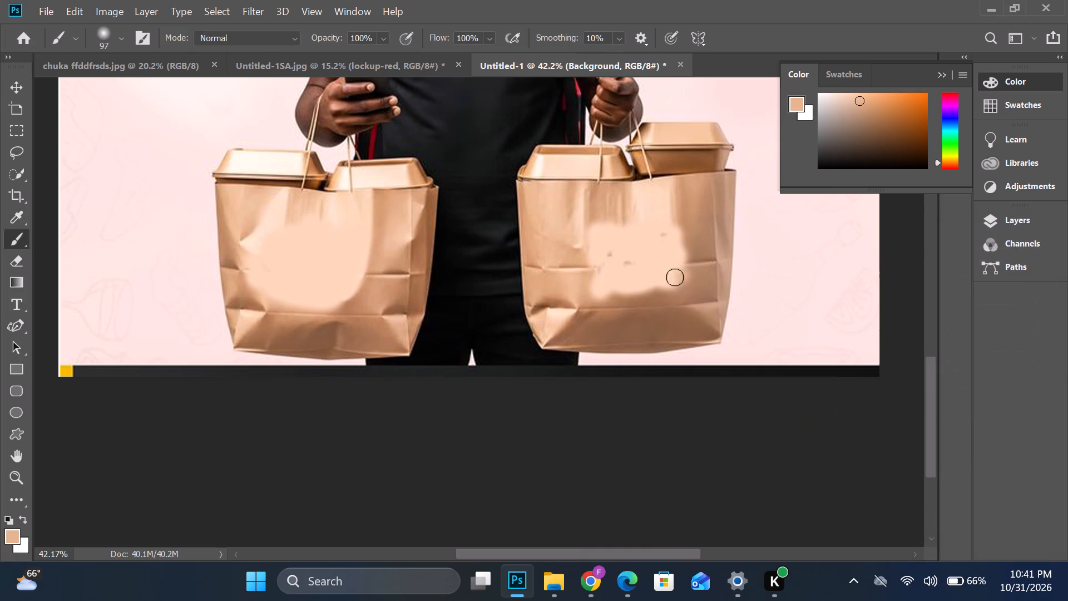
left_click_drag(675, 277, 580, 284)
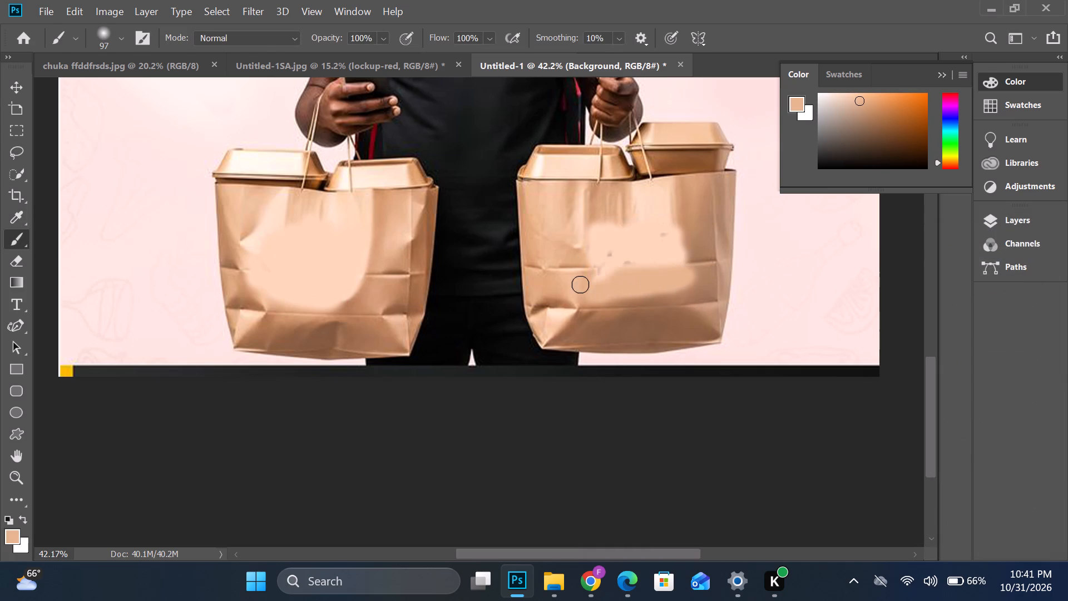
left_click_drag(580, 284, 653, 295)
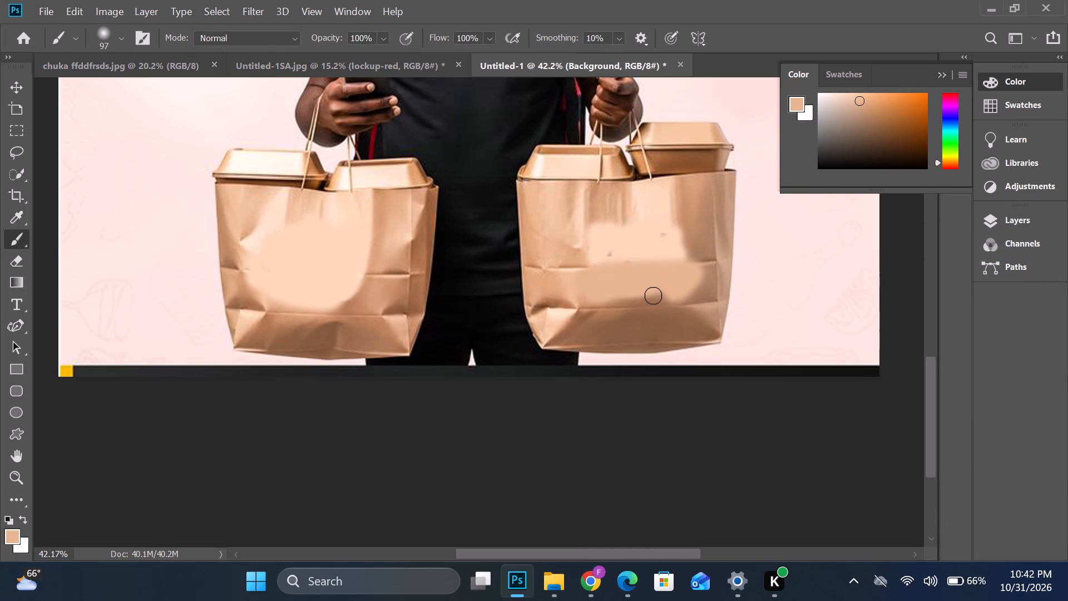
left_click_drag(653, 295, 642, 275)
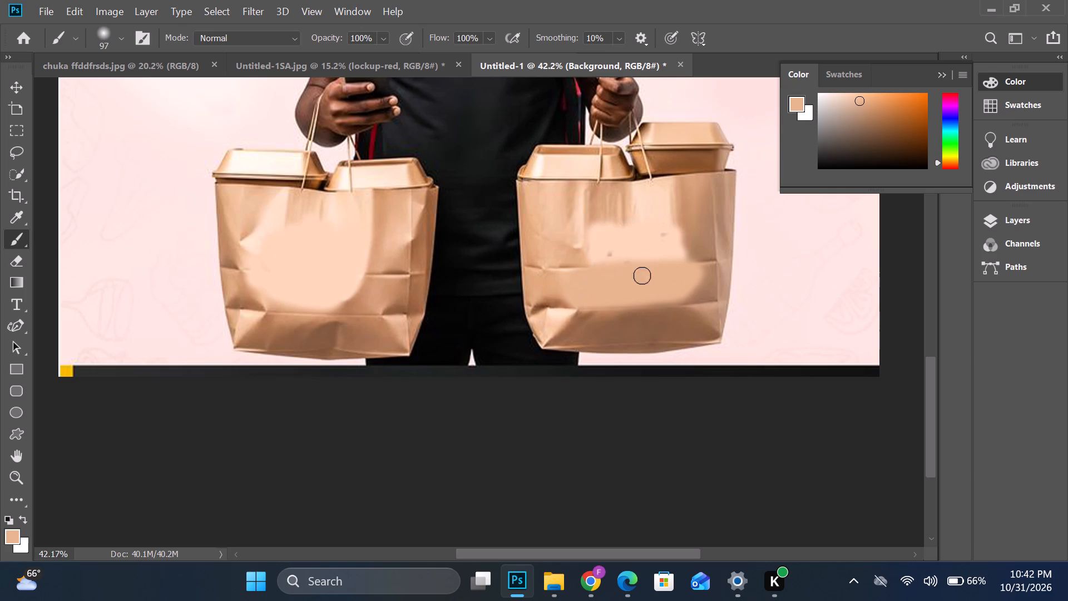
left_click_drag(642, 275, 708, 287)
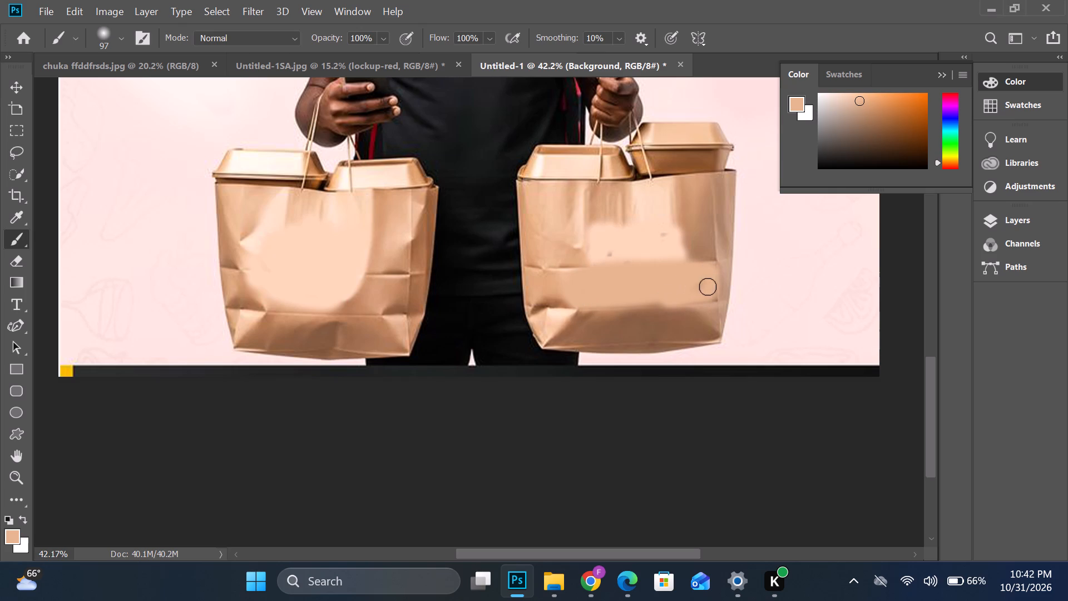
left_click_drag(708, 287, 577, 294)
Cover the remaining light patch and dark logo specks on the upper part of that bag with the same tan brush.
left_click_drag(590, 234, 601, 224)
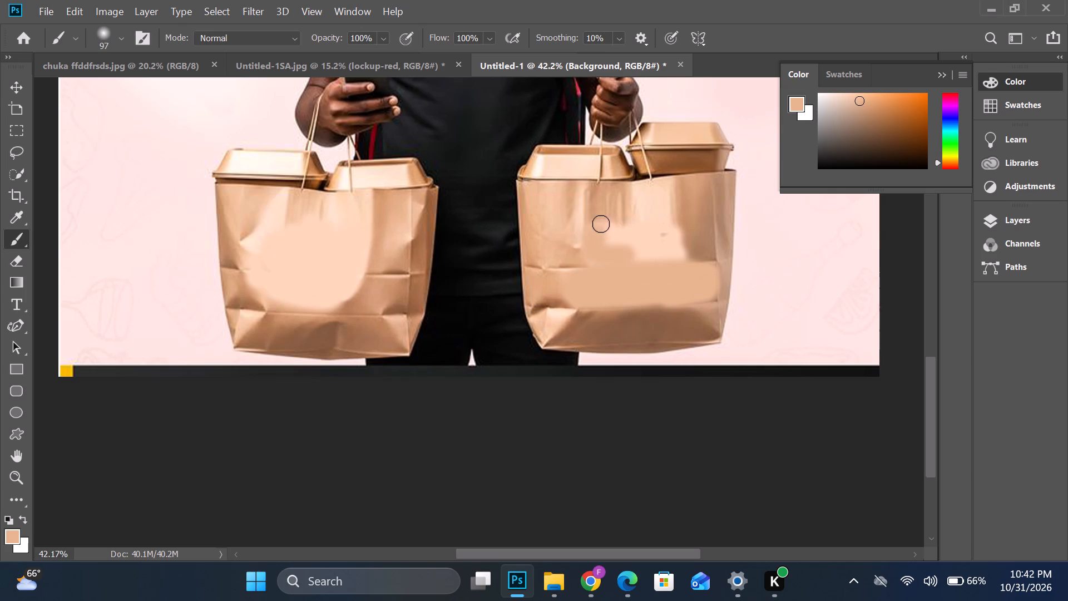
left_click_drag(601, 224, 680, 245)
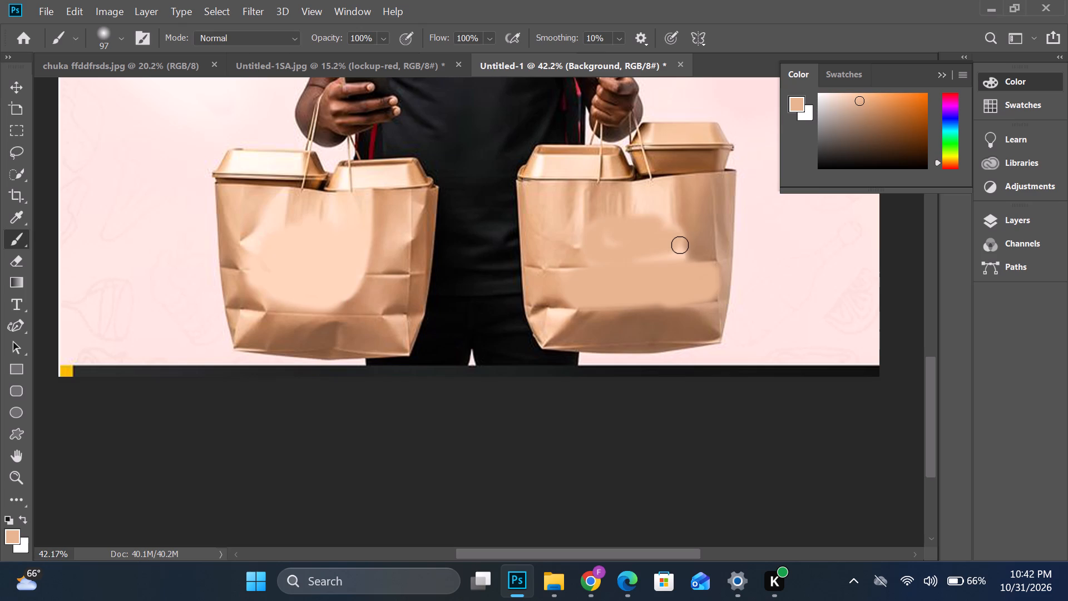
left_click_drag(680, 245, 704, 240)
left_click_drag(704, 240, 593, 250)
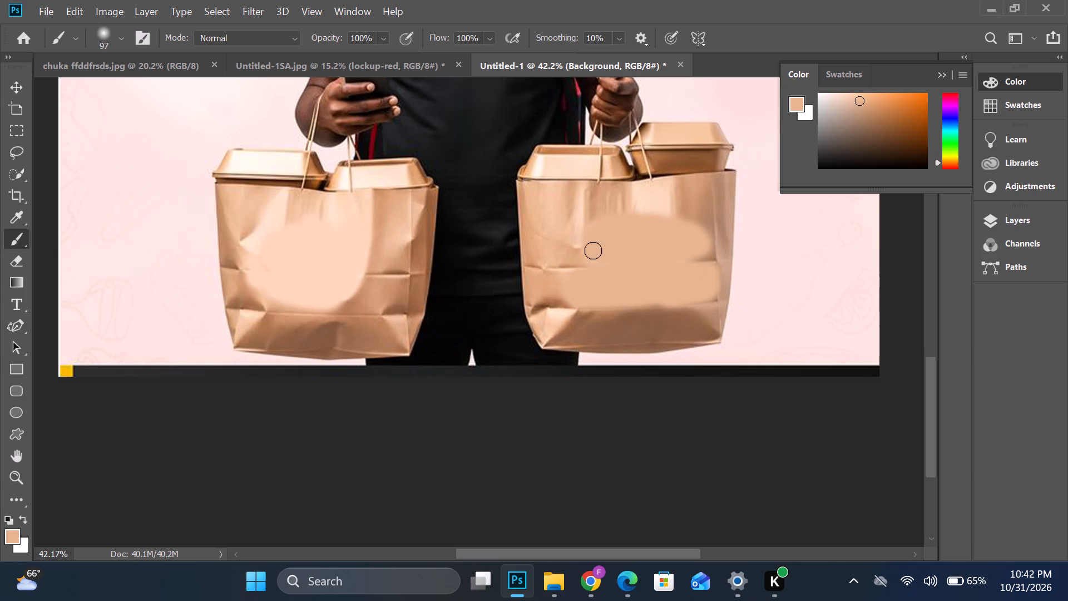
left_click_drag(593, 250, 687, 257)
left_click_drag(687, 257, 686, 256)
Place lockup-black from the Desktop folder on the bag below the phone, scaled to 27.01% at about X 1063, Y 3557 px.
scroll(724, 276, "down", 5)
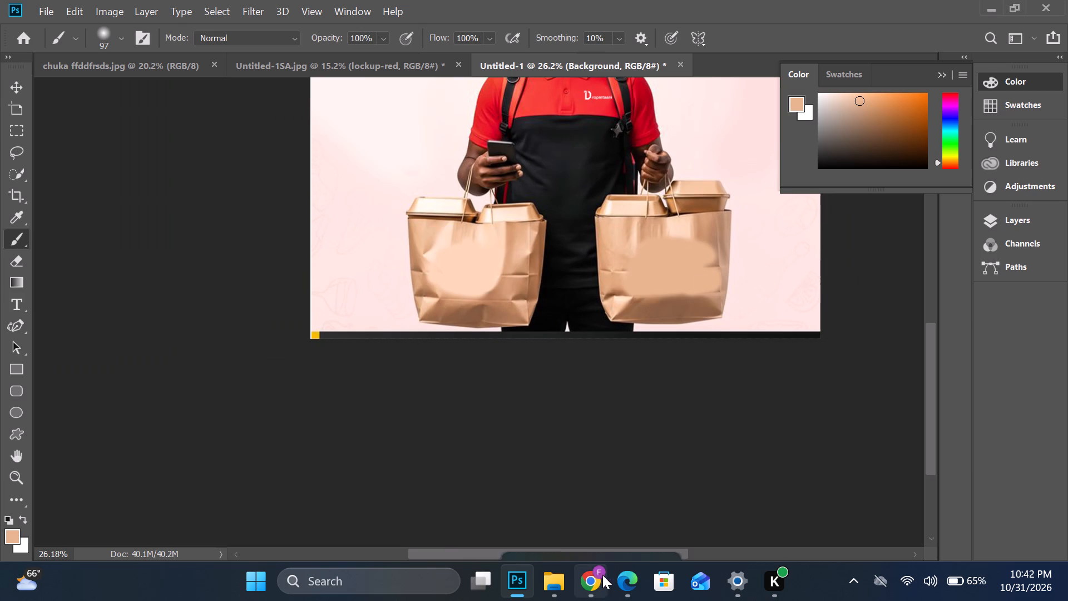
left_click(549, 589)
left_click(505, 526)
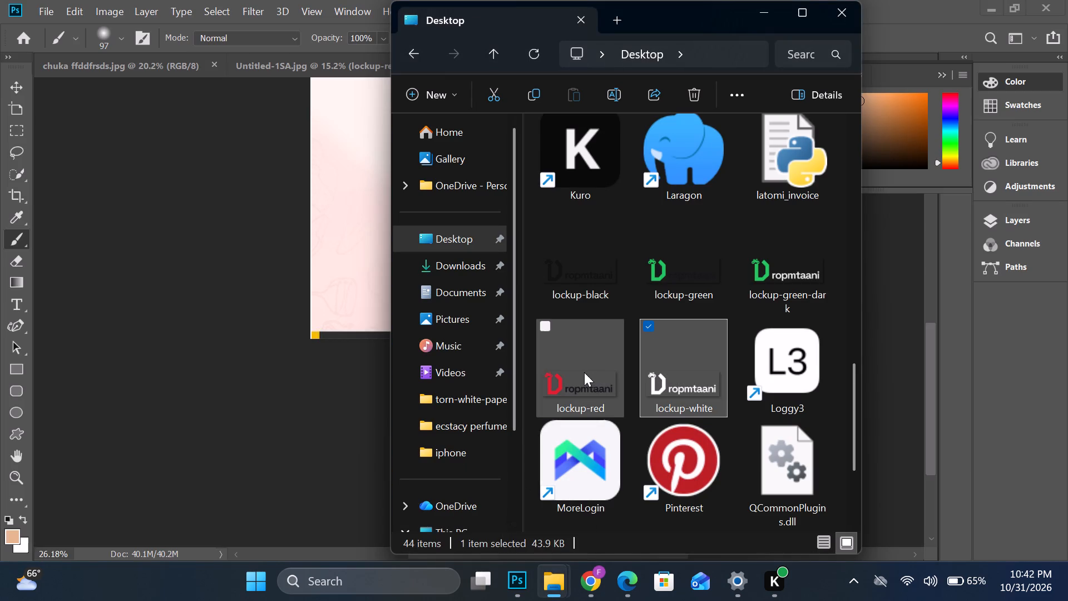
left_click(584, 373)
left_click(597, 349)
left_click(585, 280)
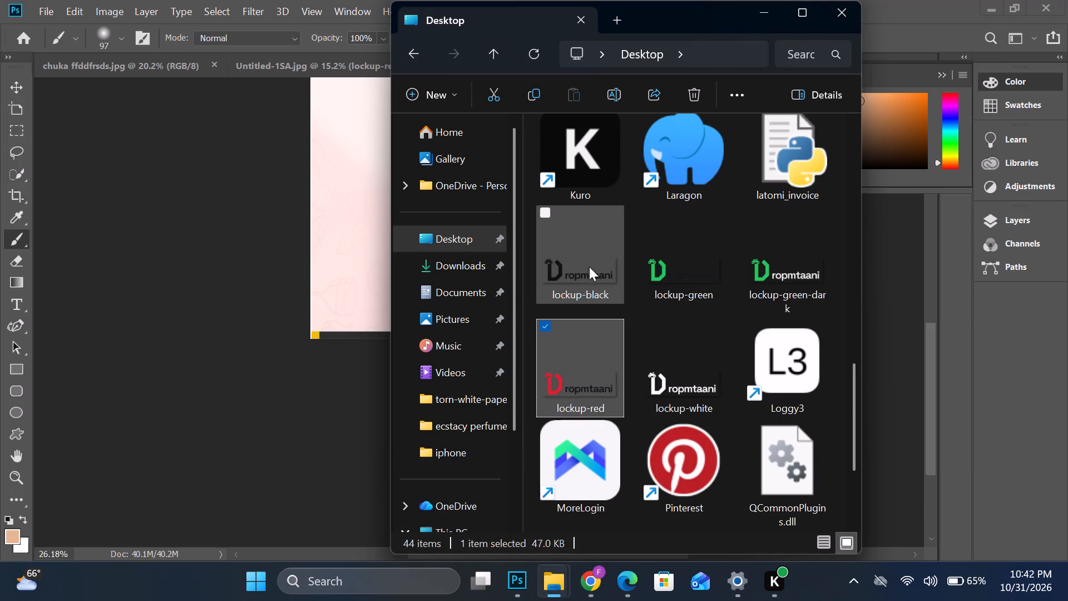
left_click_drag(589, 267, 360, 298)
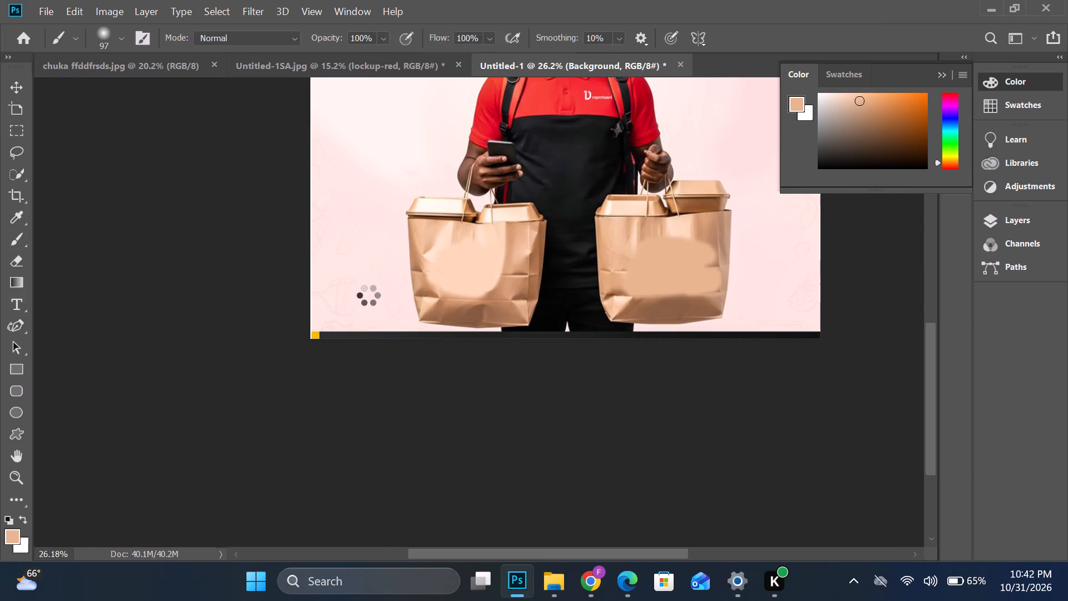
left_click_drag(671, 211, 512, 236)
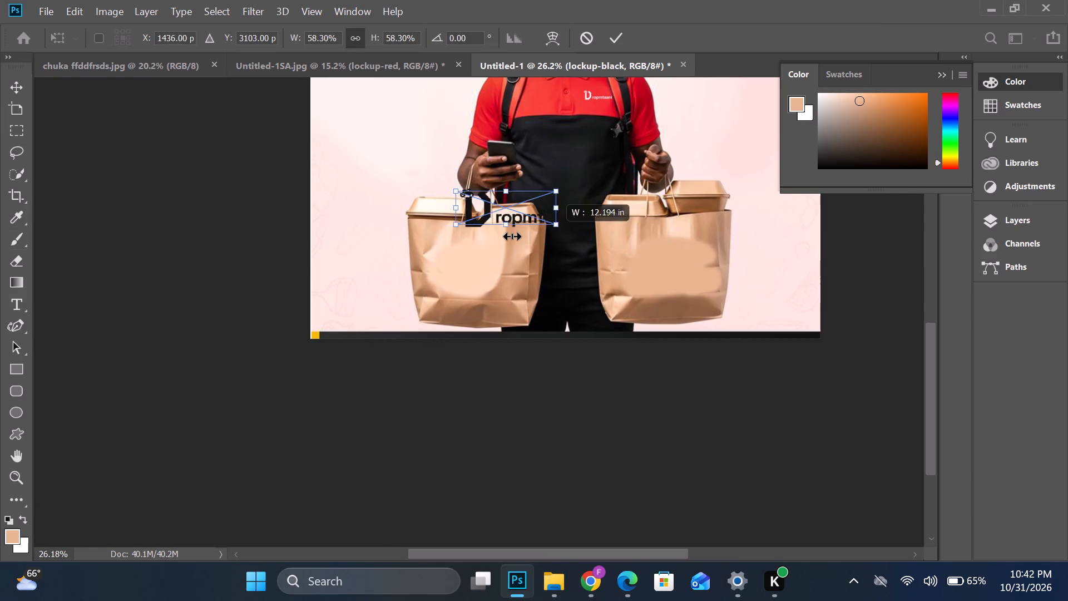
left_click_drag(512, 236, 511, 236)
left_click_drag(495, 212, 474, 271)
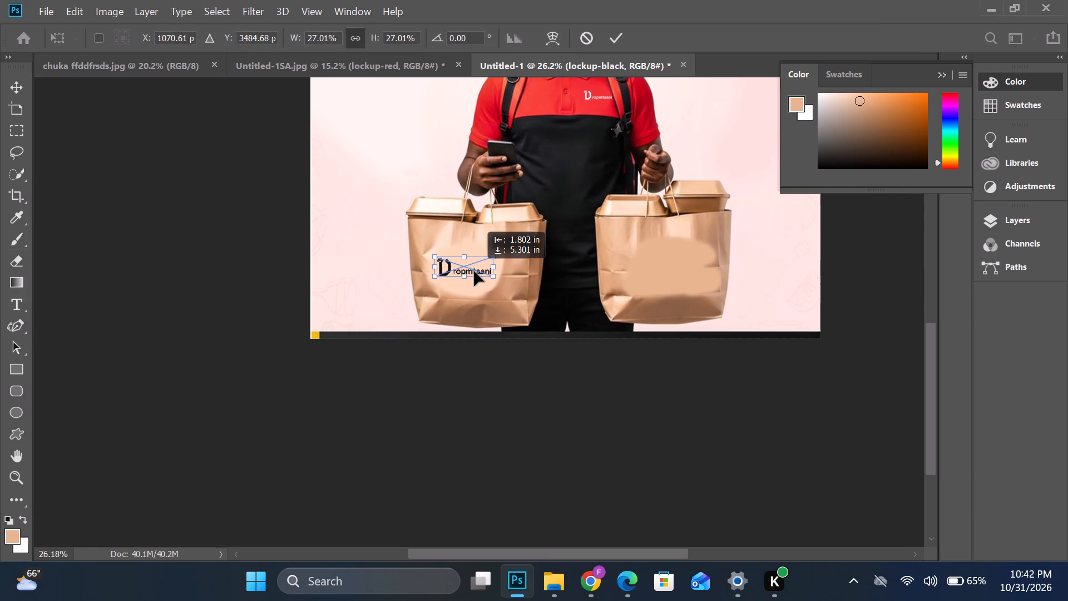
left_click_drag(474, 271, 475, 278)
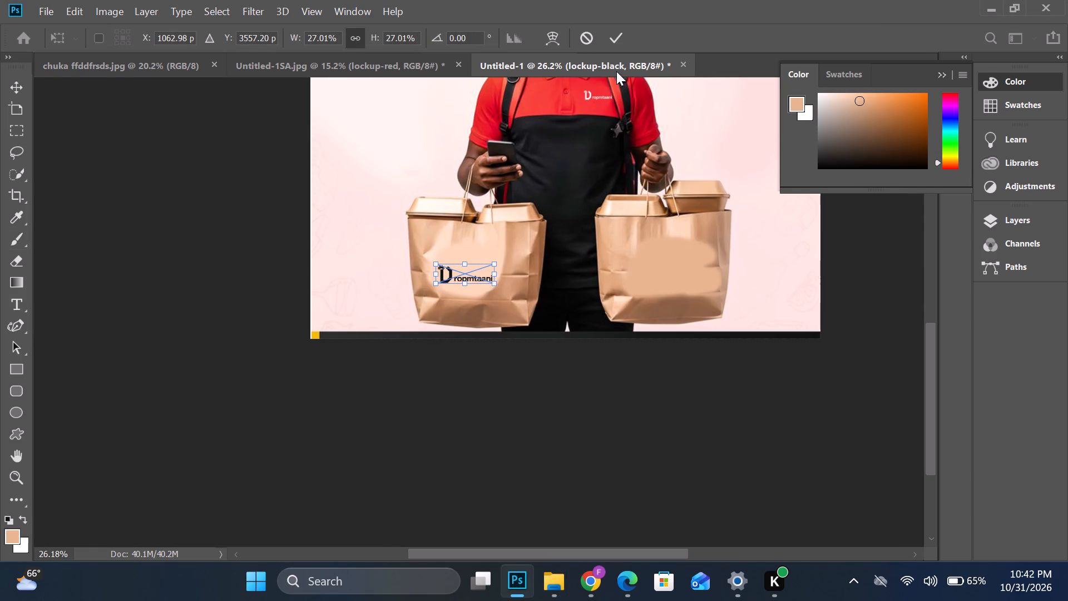
left_click(622, 38)
Duplicate the black Dropmtaani logo about 20 in across onto the other paper bag, level with the original, and deselect it.
scroll(491, 273, "up", 4)
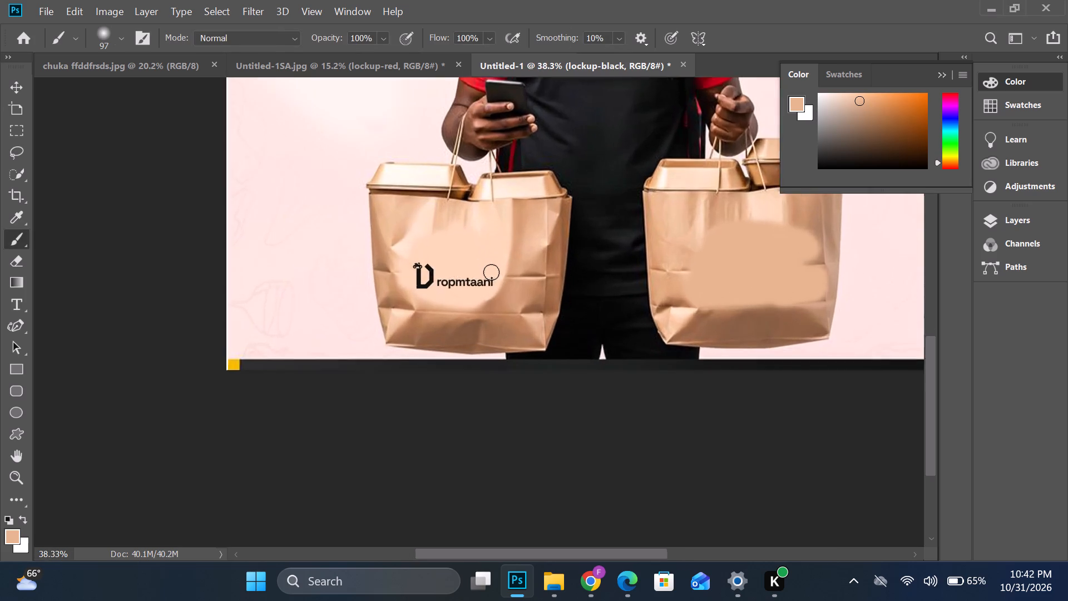
scroll(491, 272, "up", 4)
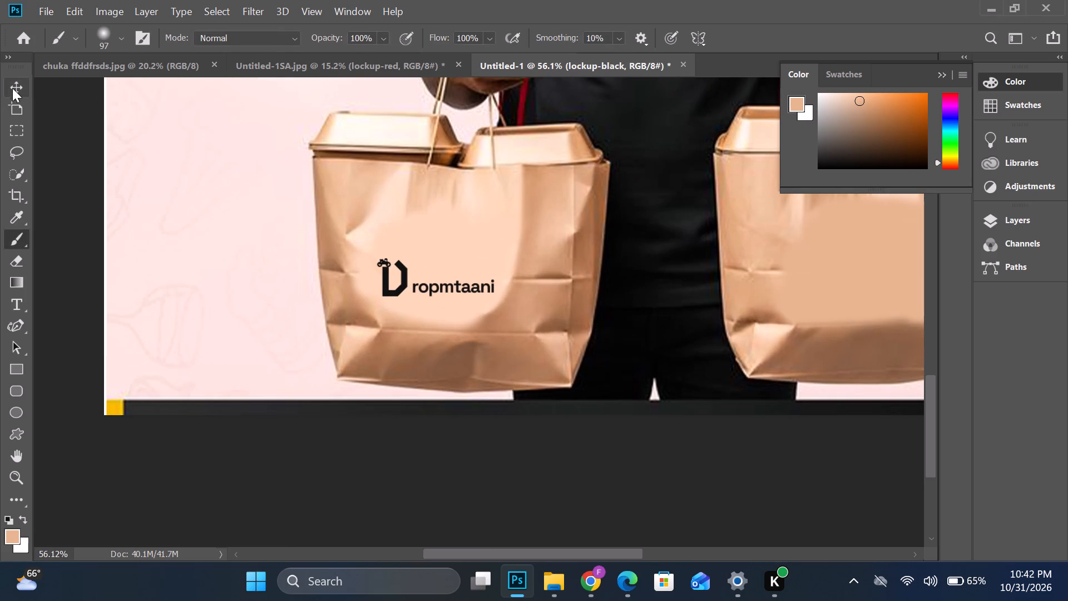
left_click(12, 88)
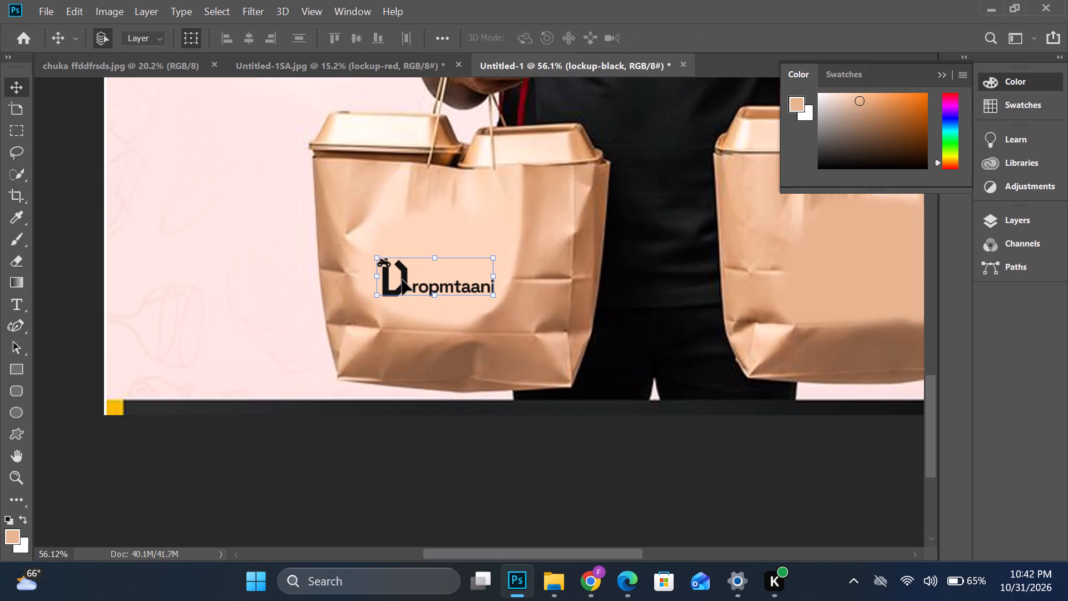
left_click_drag(403, 280, 853, 288, "alt")
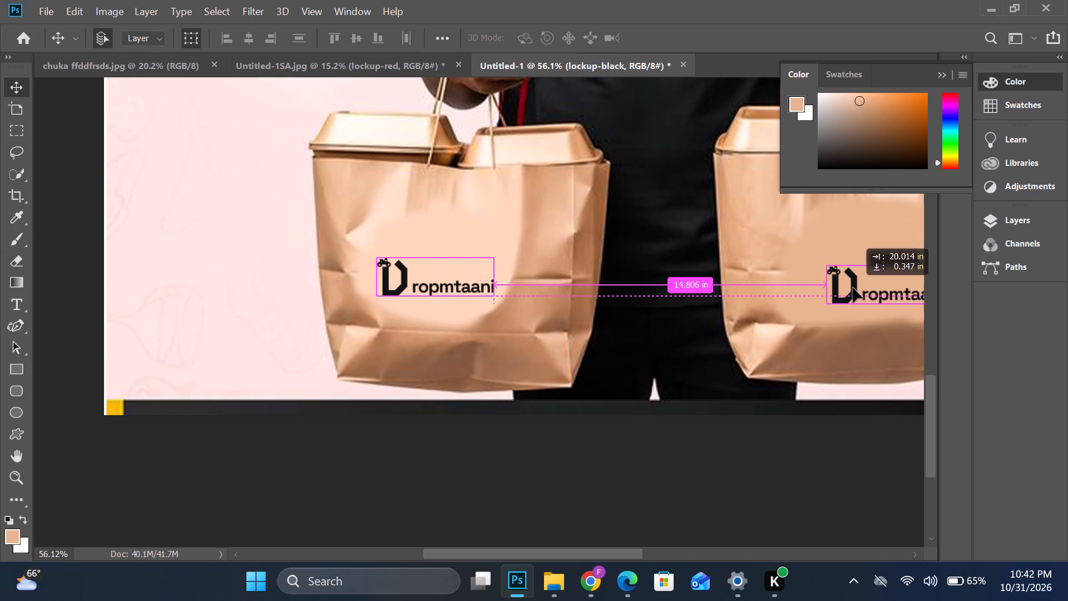
left_click_drag(853, 288, 852, 282, "alt")
scroll(843, 278, "down", 2)
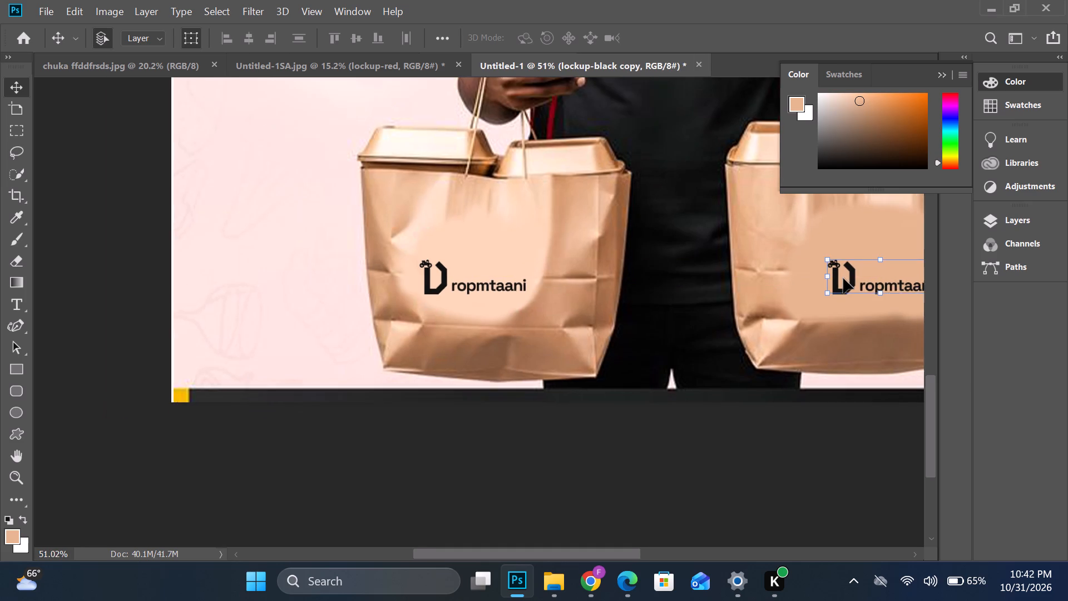
scroll(843, 278, "down", 4)
scroll(793, 289, "down", 5)
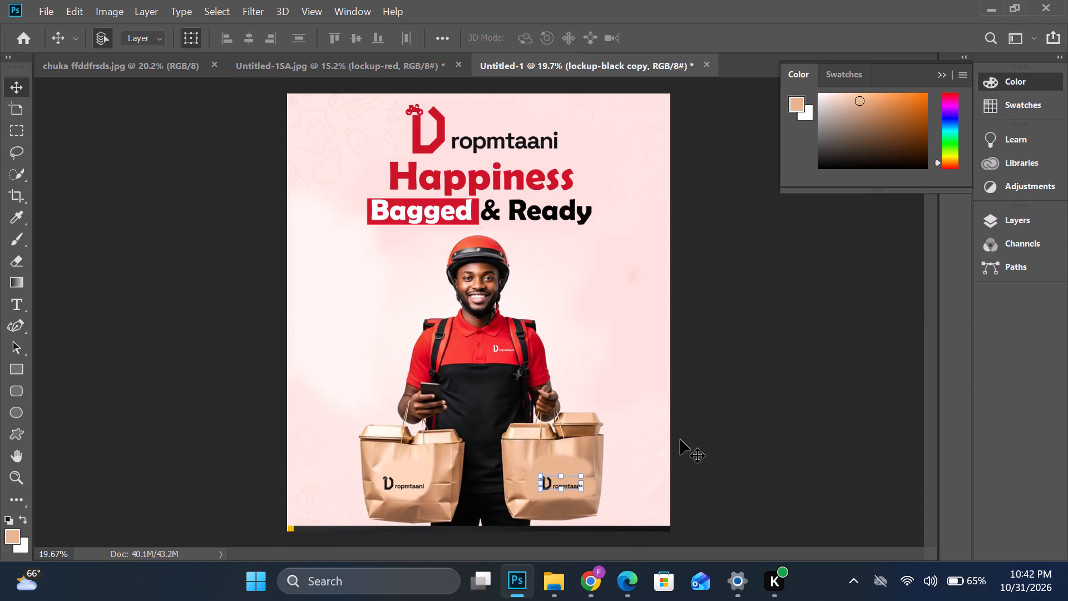
left_click(743, 439)
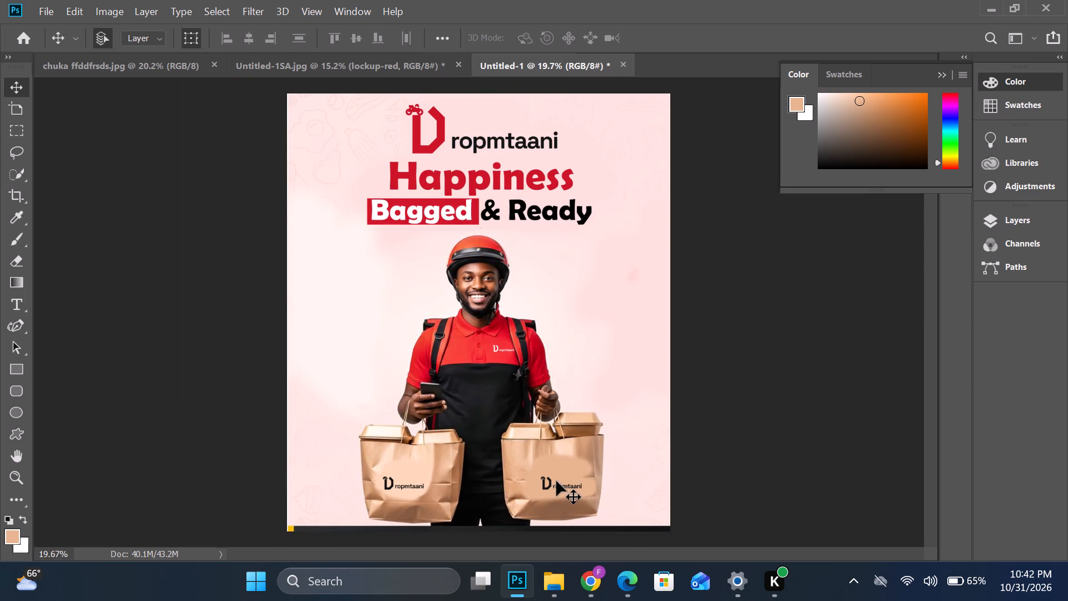
left_click(551, 482)
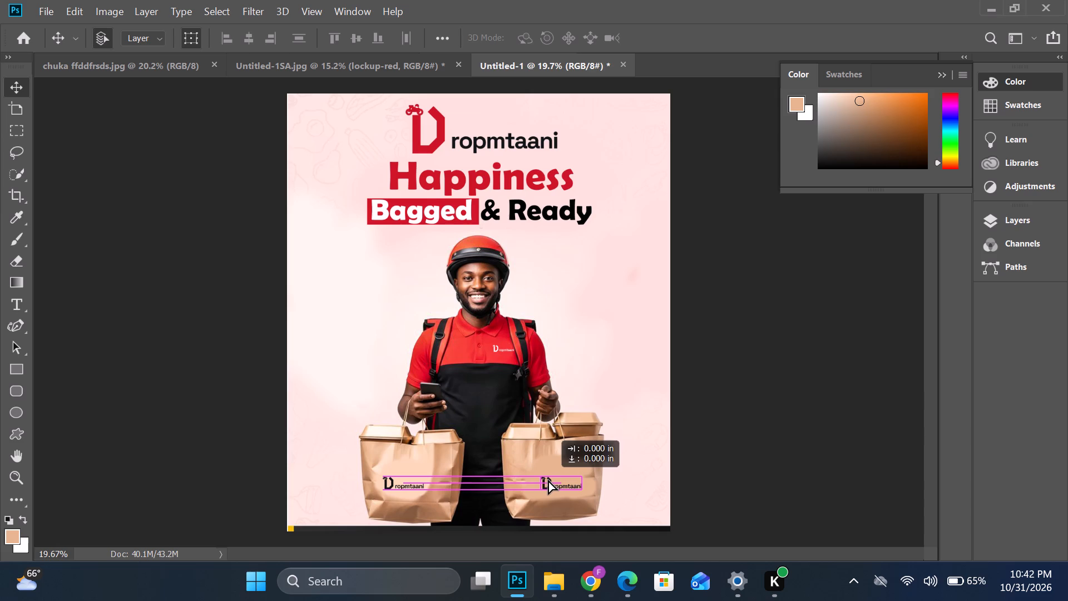
left_click(603, 391)
scroll(602, 387, "down", 5)
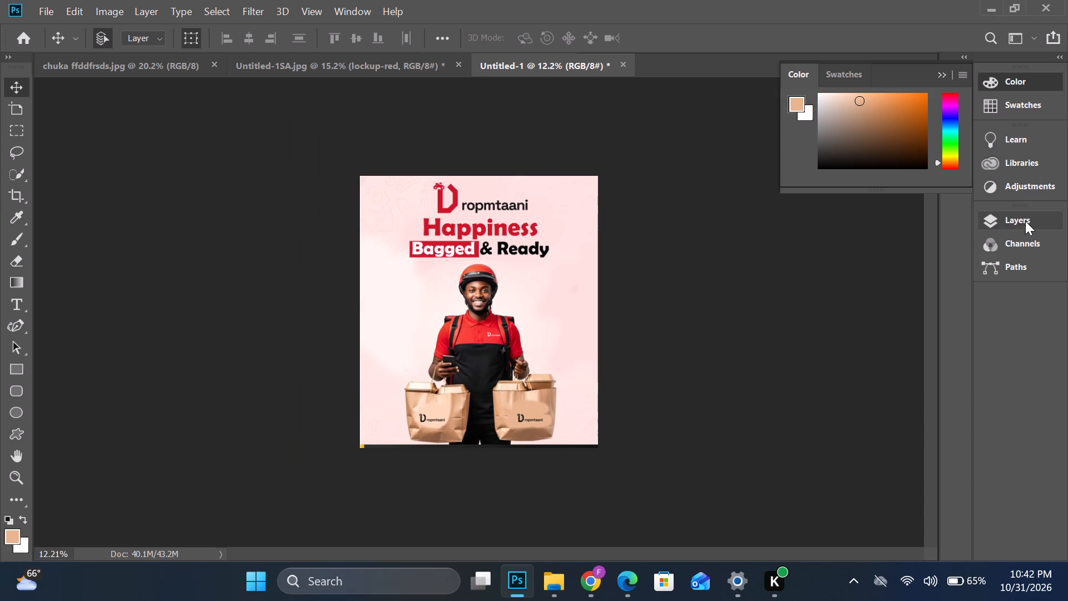
Select all layers from Background up to lockup-white and merge them into one.
left_click(42, 6)
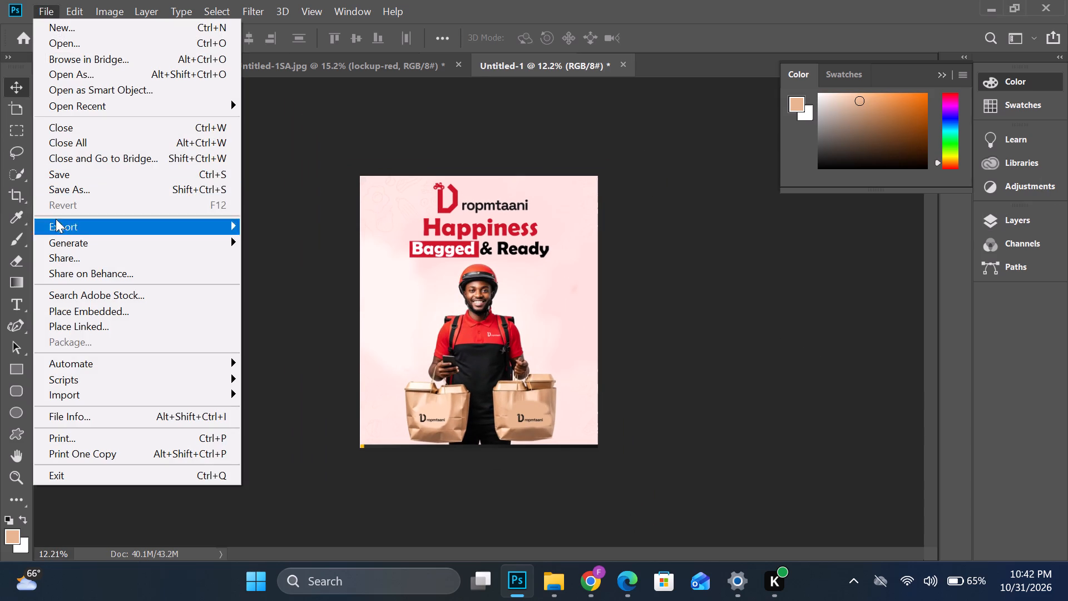
left_click(1032, 224)
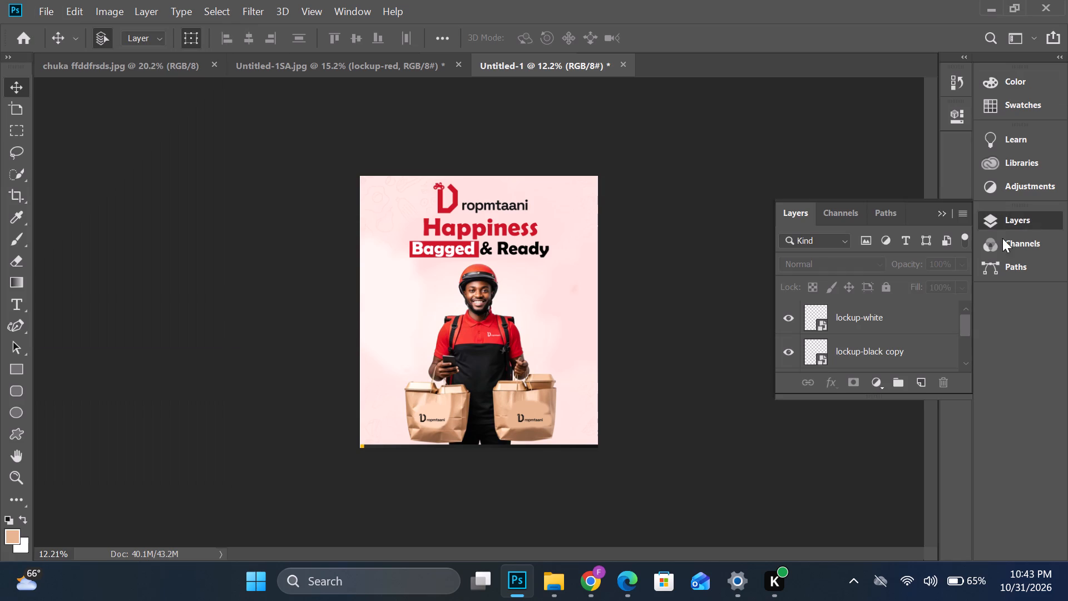
scroll(938, 346, "down", 5)
left_click(894, 349)
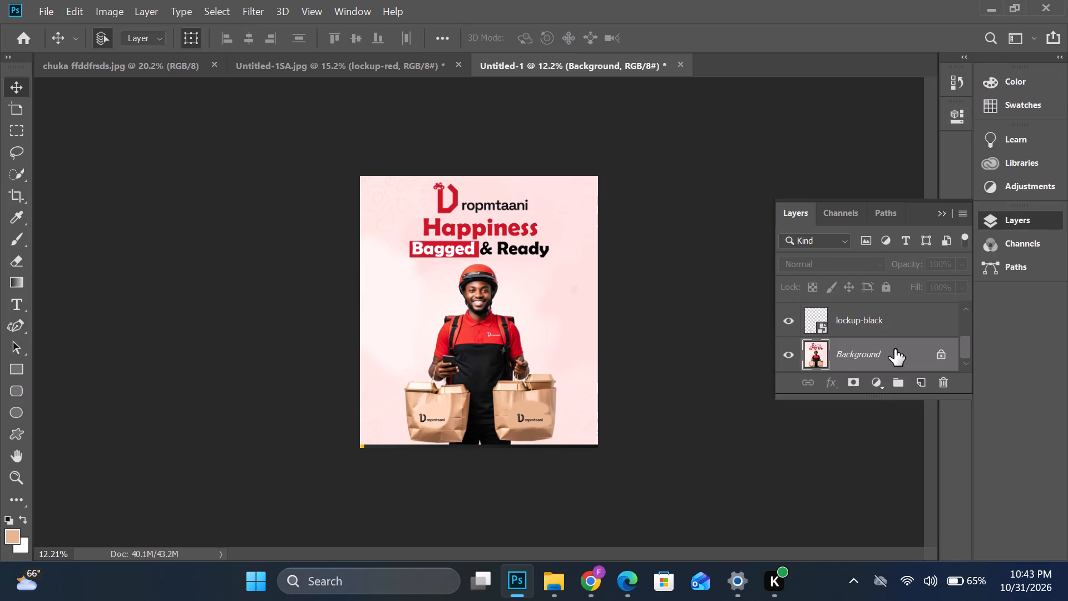
scroll(894, 349, "up", 11, "shift")
left_click(884, 324, "shift")
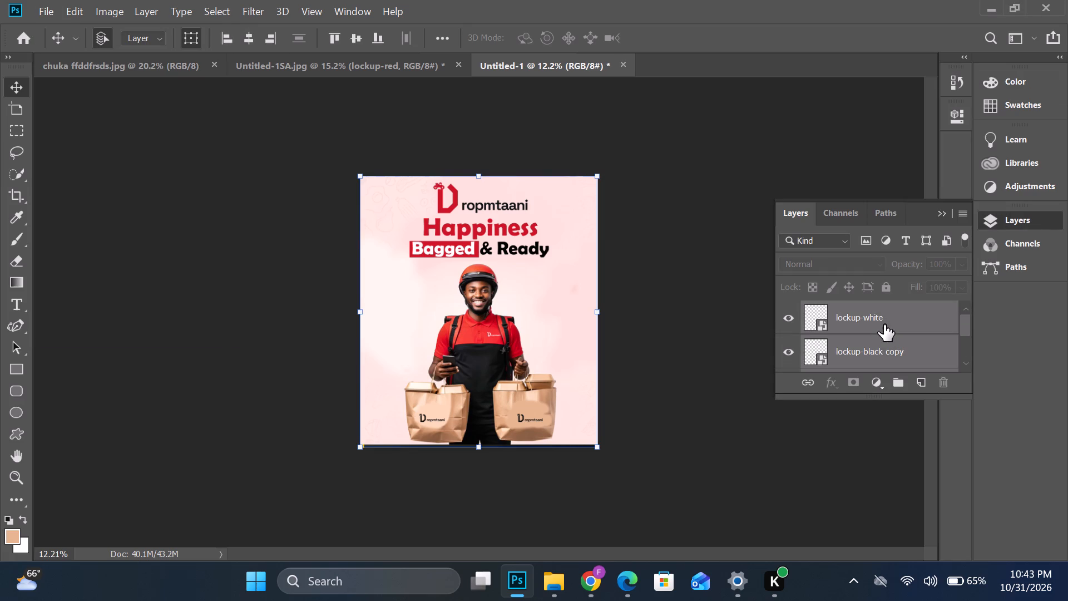
key("ctrl+e")
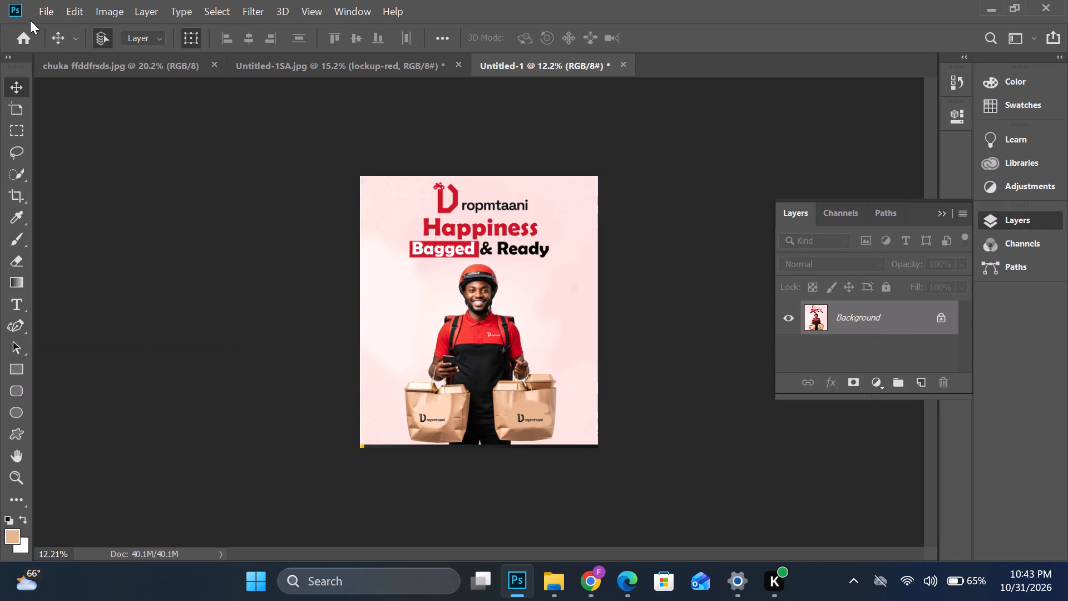
Save the merged poster as a JPEG in Downloads under the file name "Untitled-1tales of drop mtaani".
left_click(39, 13)
left_click(76, 189)
left_click(187, 319)
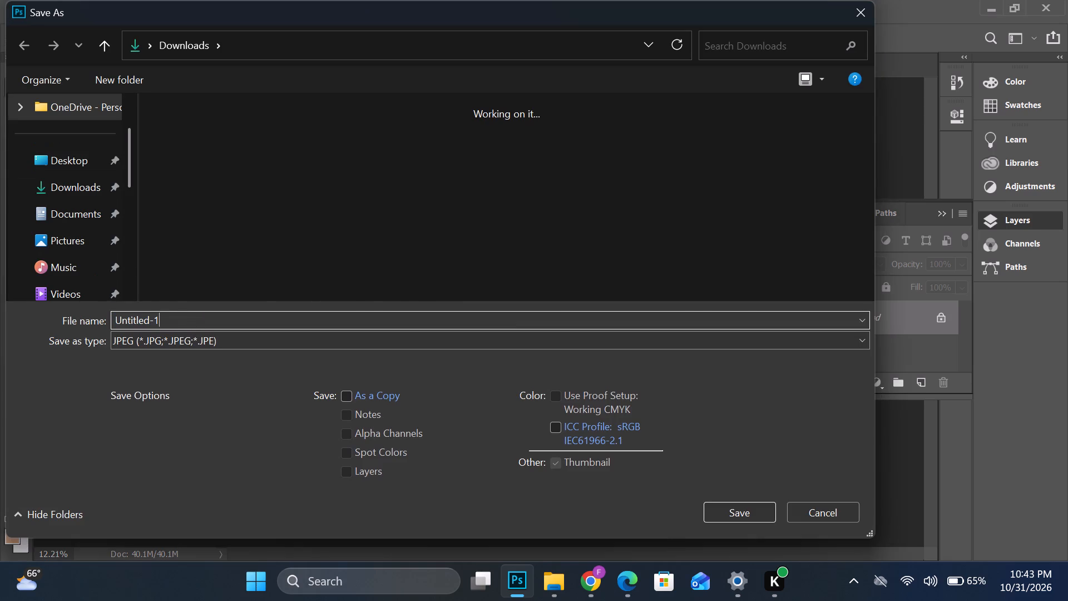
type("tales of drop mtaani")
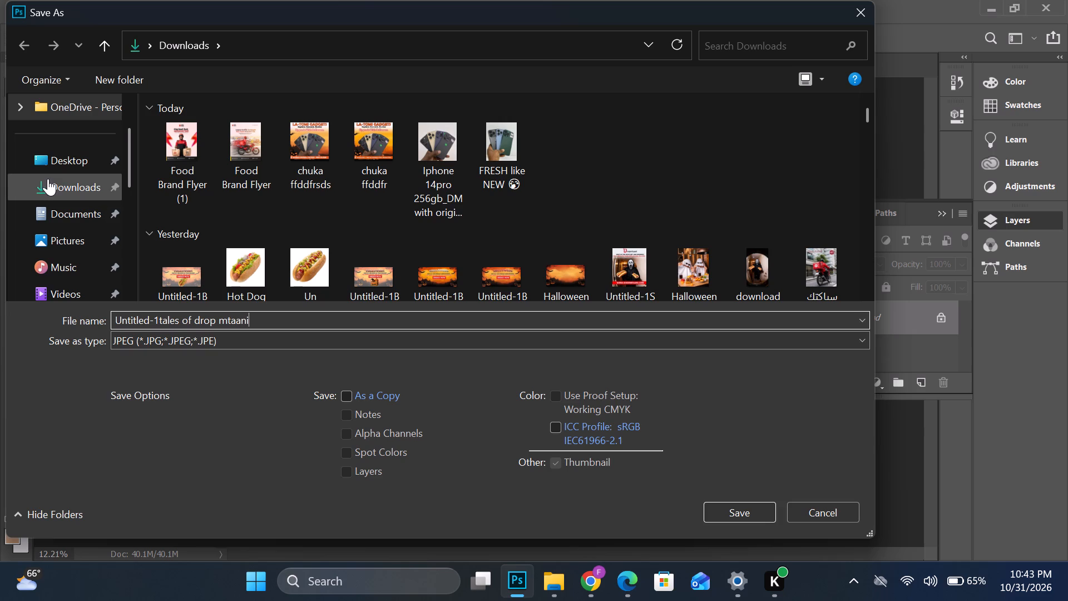
Save the JPEG "Untitled-1tales of drop mtaani" to the Downloads folder, accepting the JPEG options at Maximum quality 12.
left_click(49, 179)
left_click(735, 510)
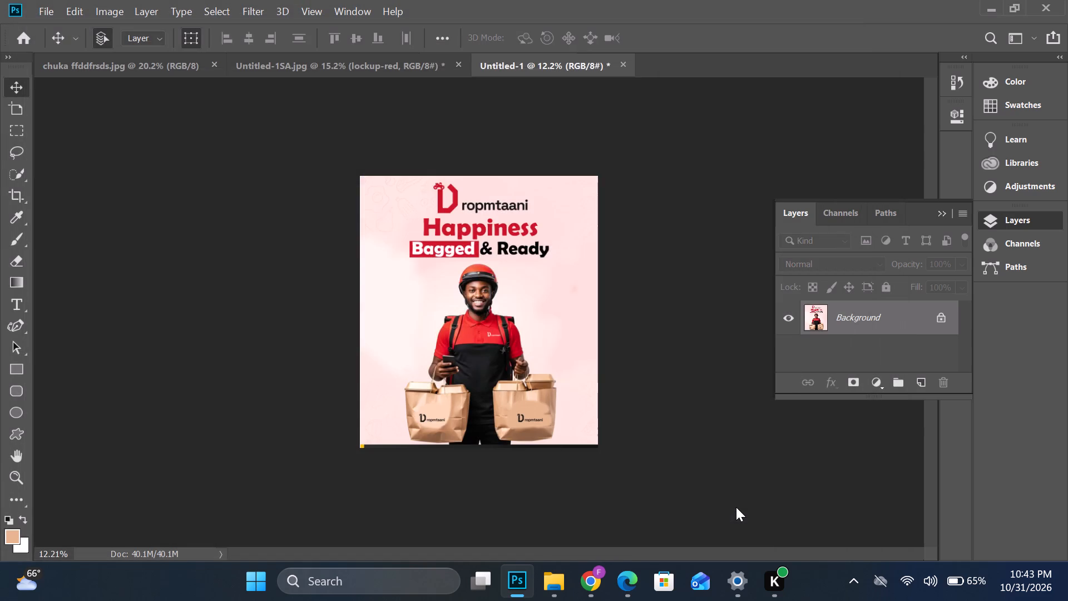
left_click(636, 121)
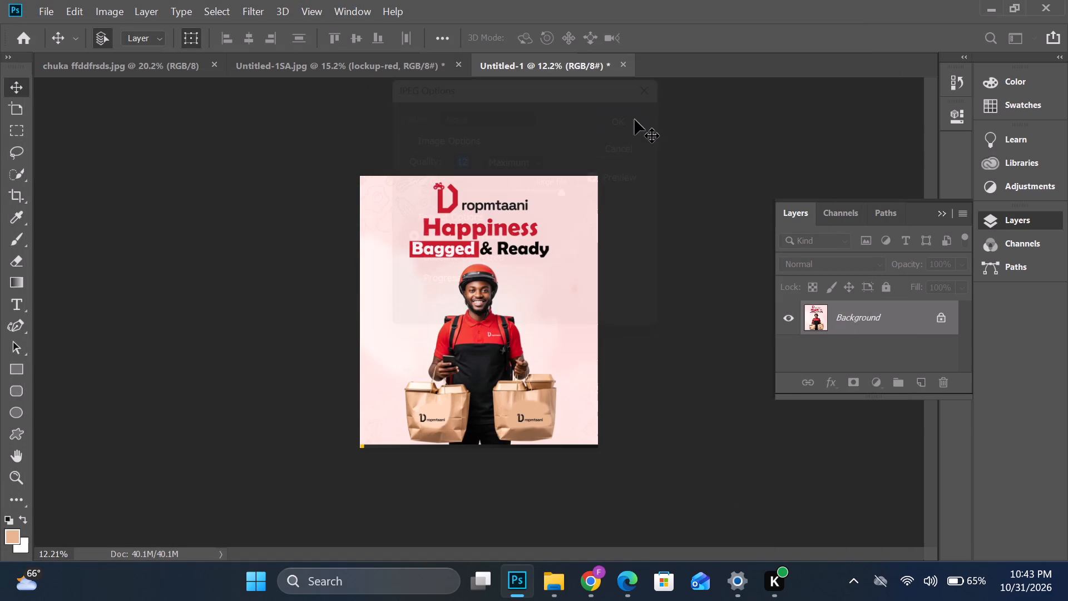
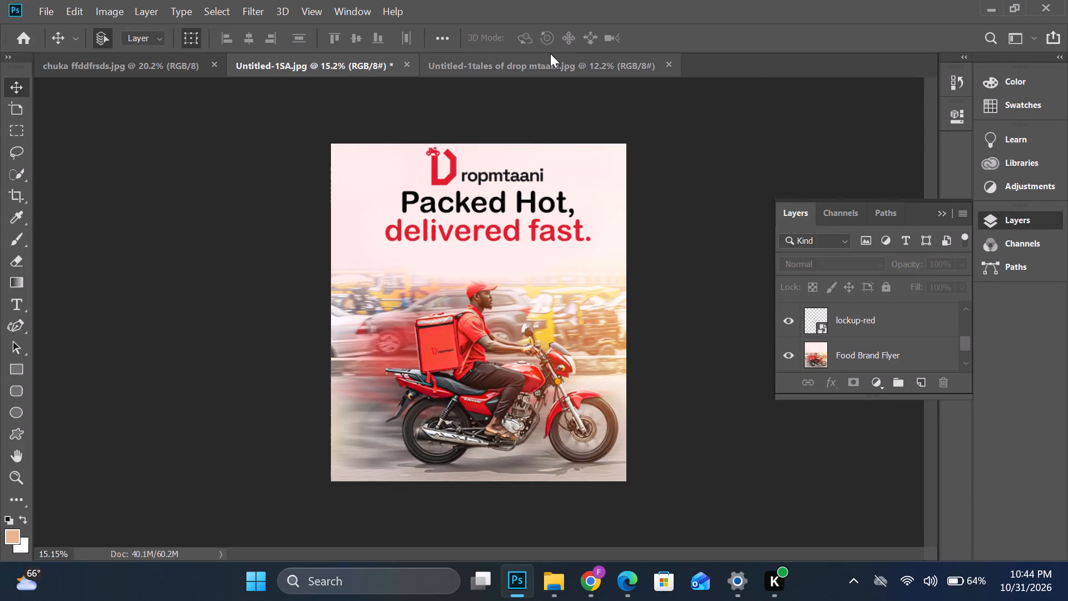
Switch to the open document "Untitled-1tales of drop mtaani.jpg" to check the saved Happiness Bagged & Ready poster.
left_click(547, 74)
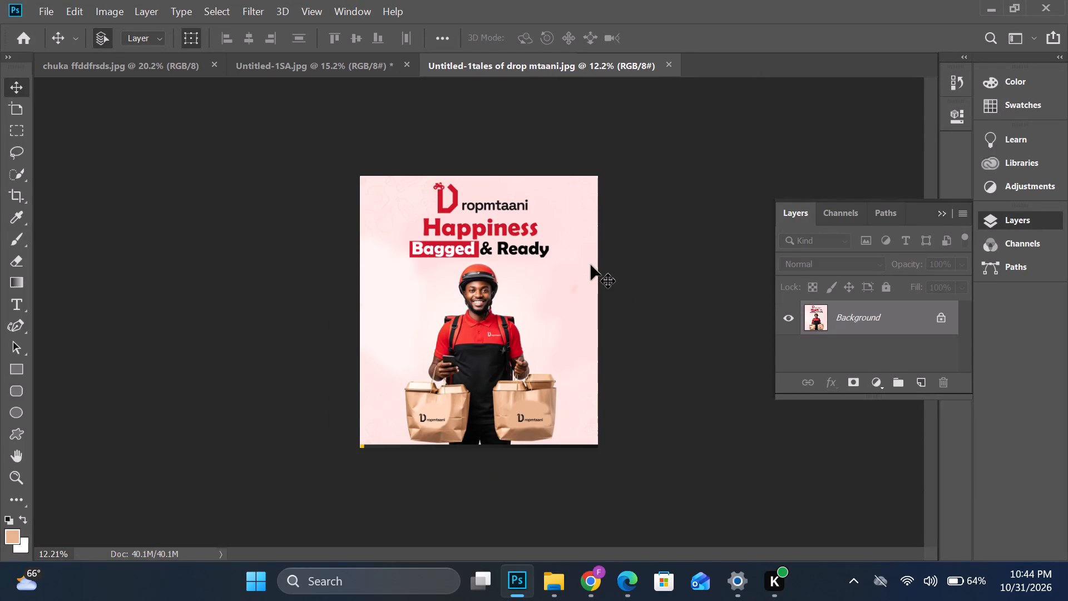
left_click(590, 265)
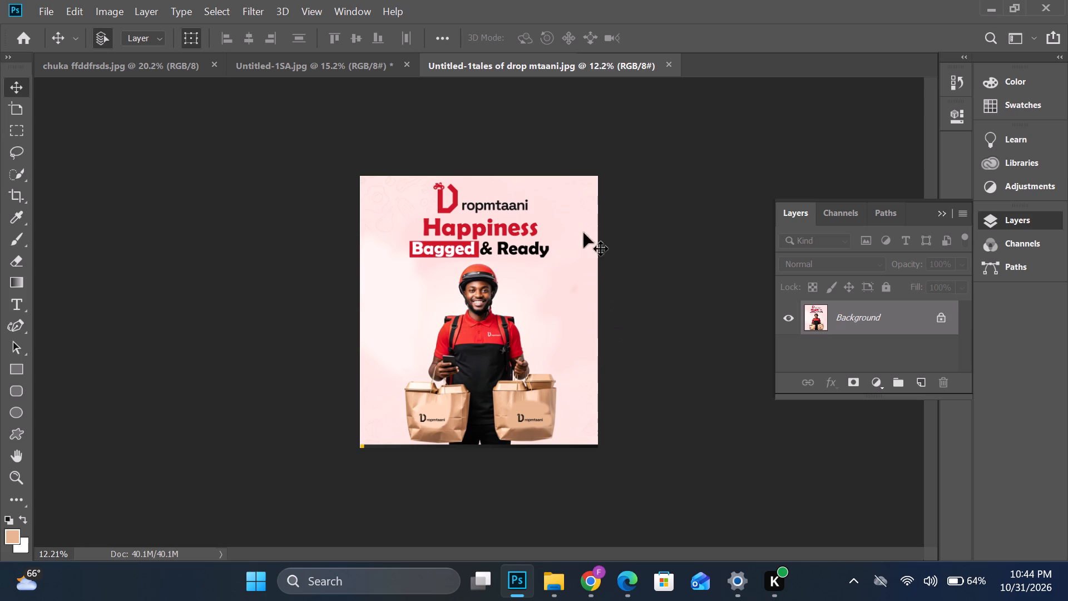
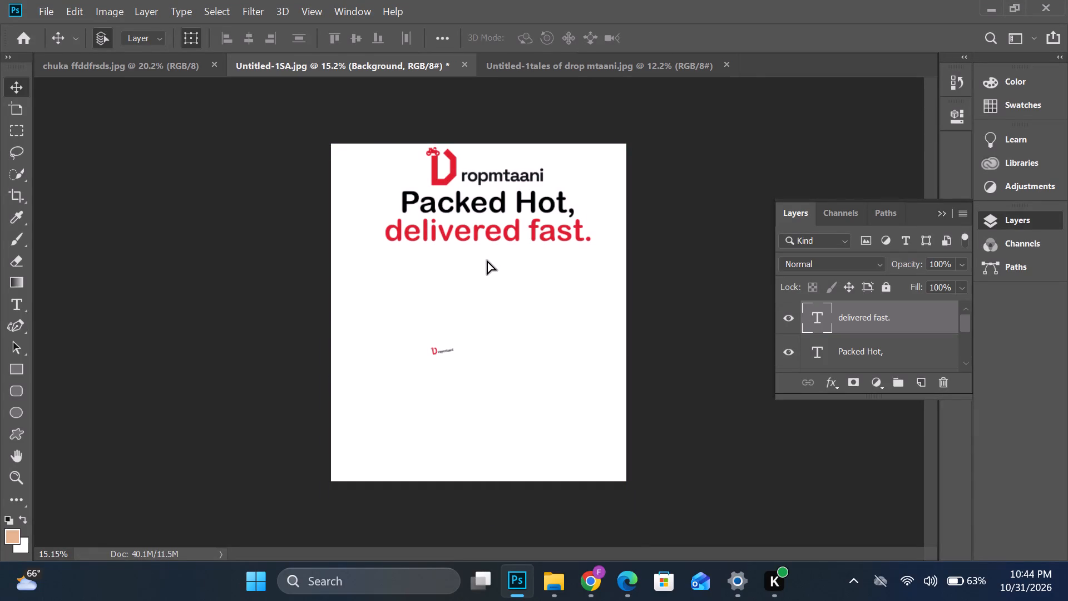
Delete the "Packed Hot," and "delivered fast." headline text layers from the Untitled-1SA poster.
left_click_drag(487, 260, 486, 262)
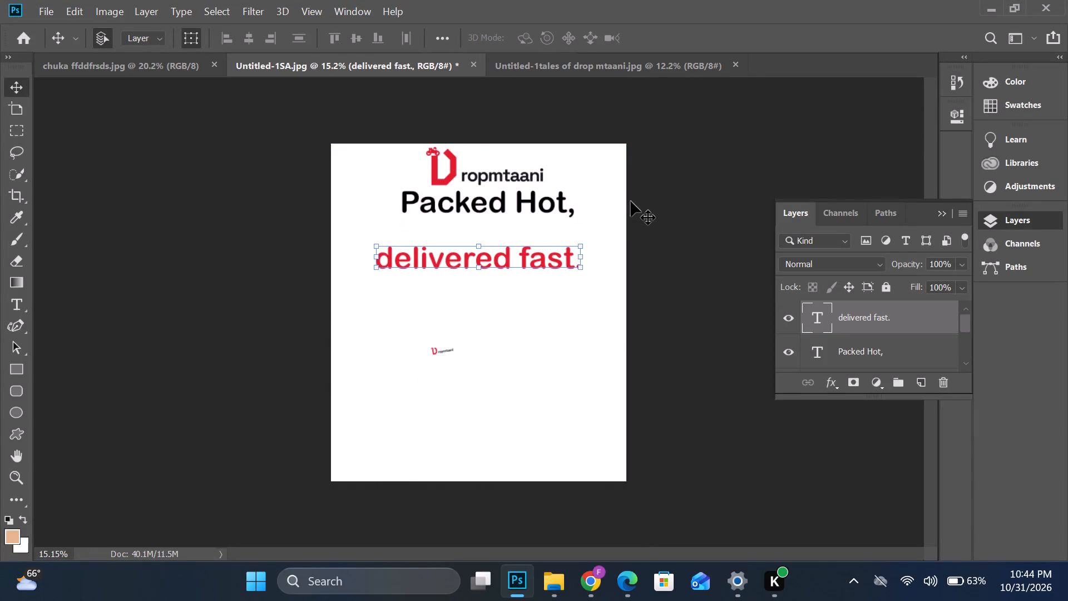
left_click_drag(543, 202, 543, 230)
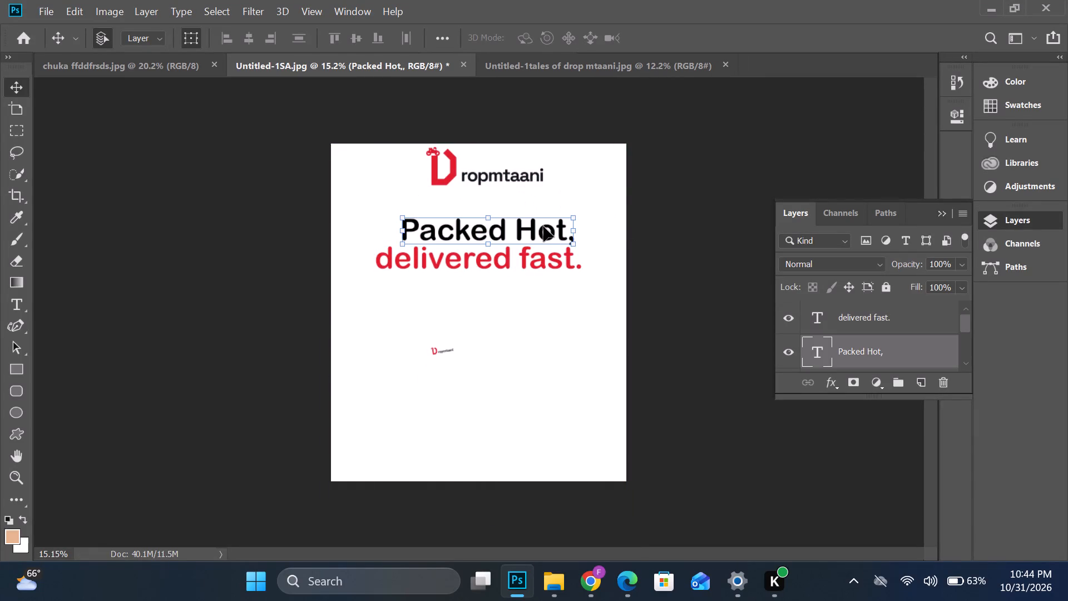
key("BackSpace")
left_click(538, 257)
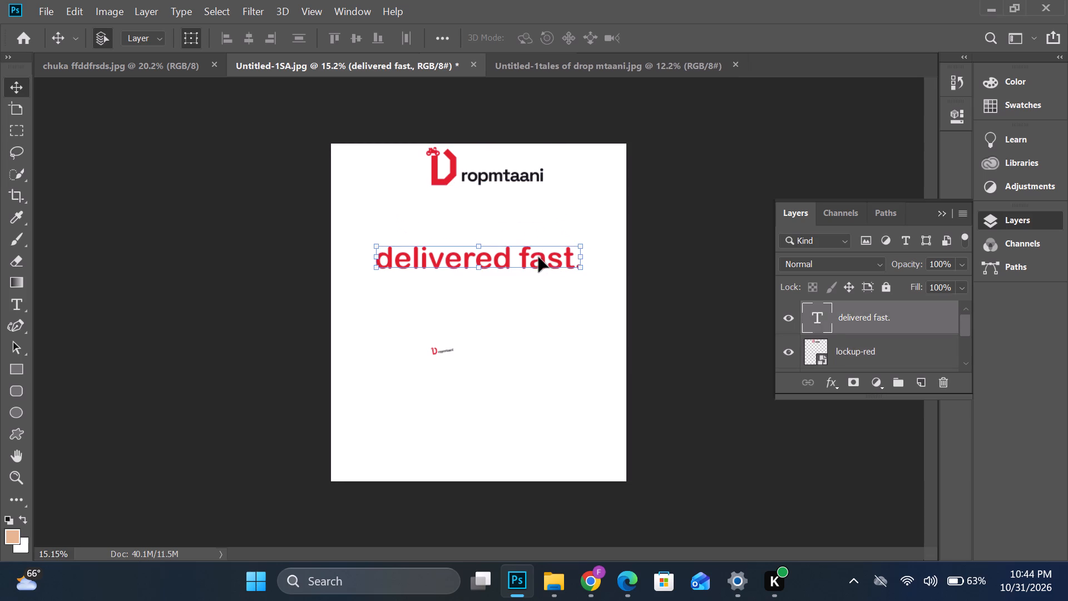
key("BackSpace")
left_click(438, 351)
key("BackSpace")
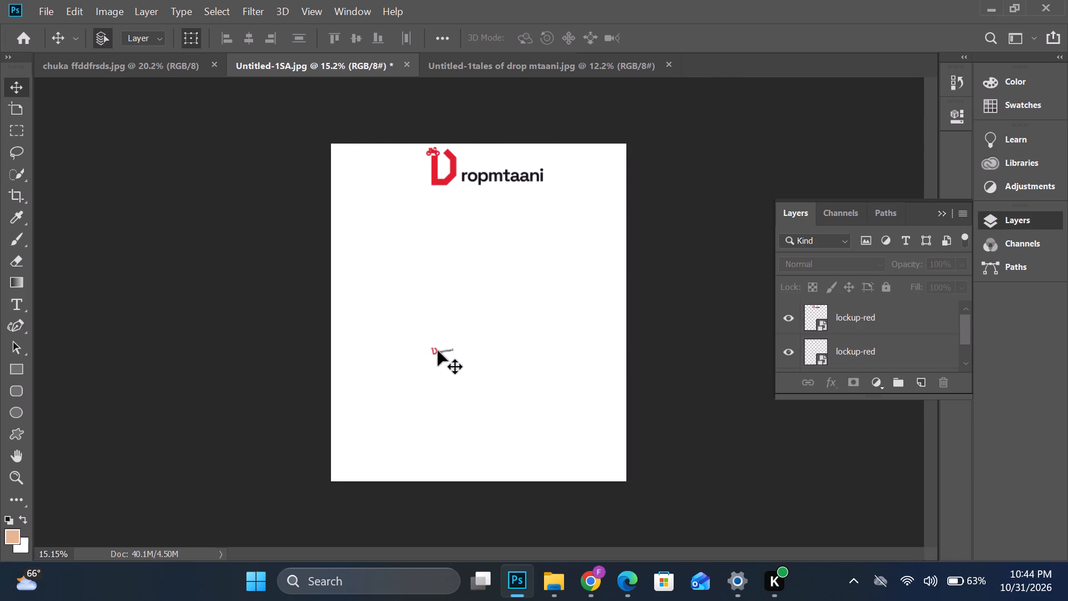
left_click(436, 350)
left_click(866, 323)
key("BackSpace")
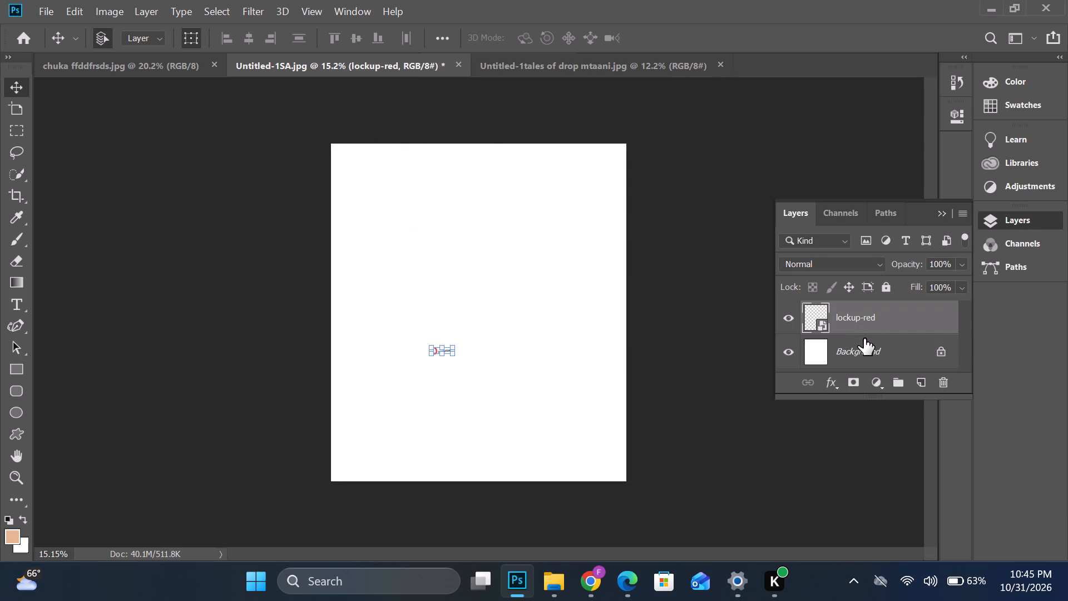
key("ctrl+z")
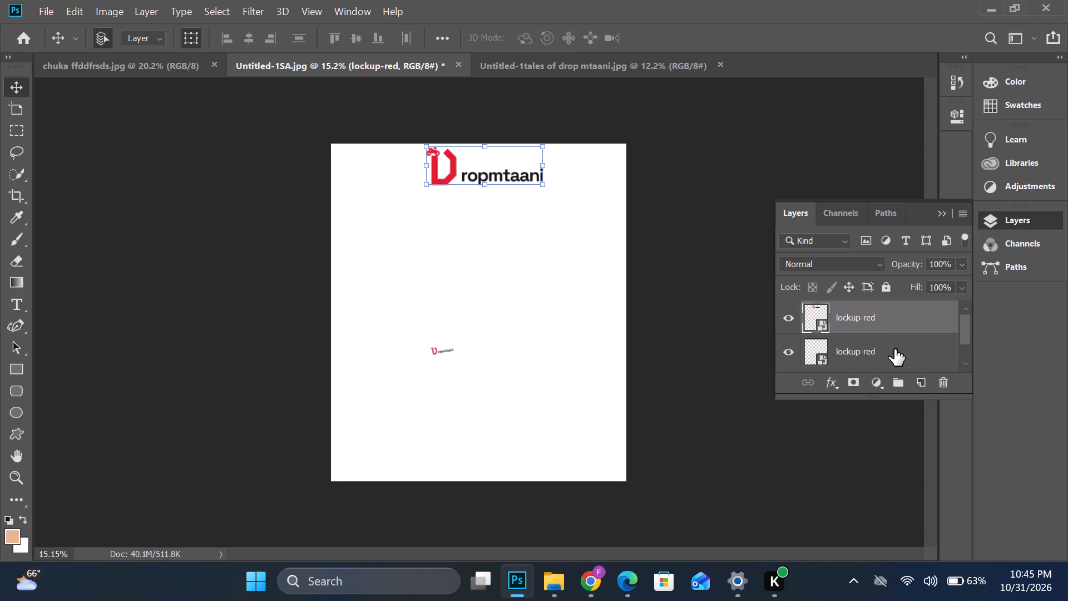
Delete the small tilted lockup-red logo in the middle of the canvas, keeping the large logo at the top.
left_click(894, 349)
key("BackSpace")
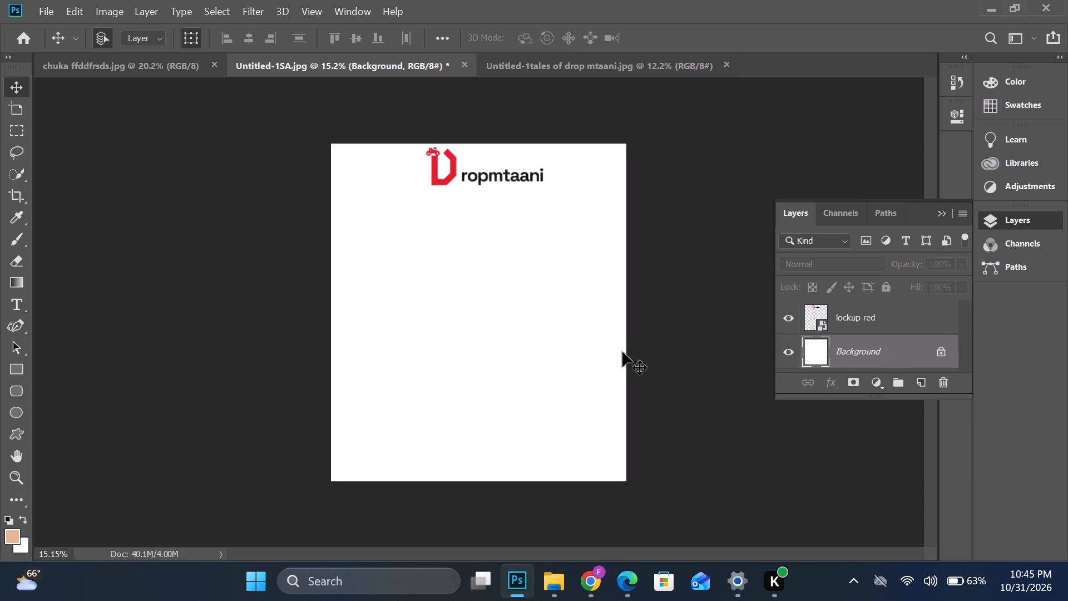